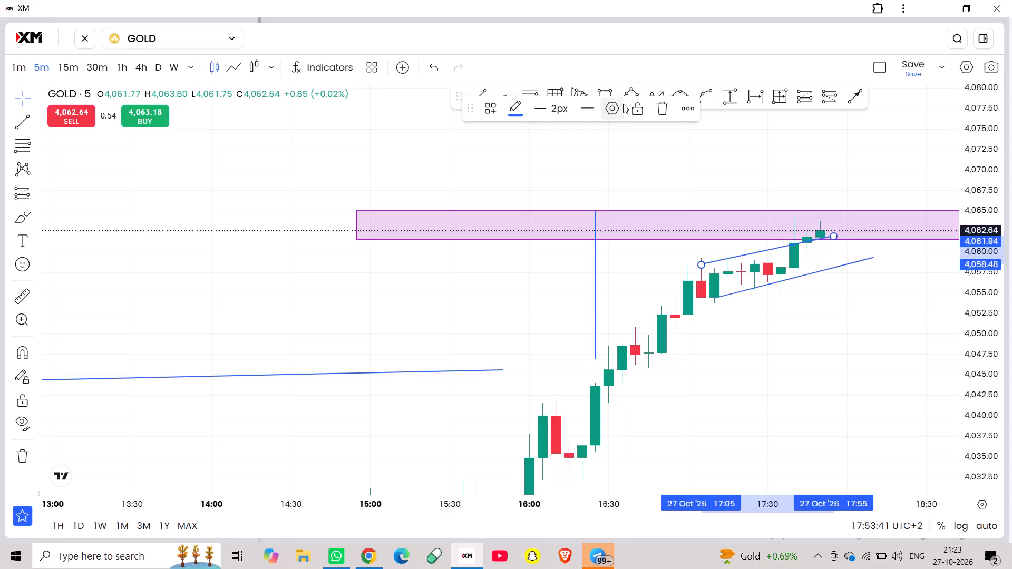
# Delete the two short rising trend lines above and below the latest gold candles, starting with the upper one.
pyautogui.click(654, 108)
pyautogui.click(783, 280)
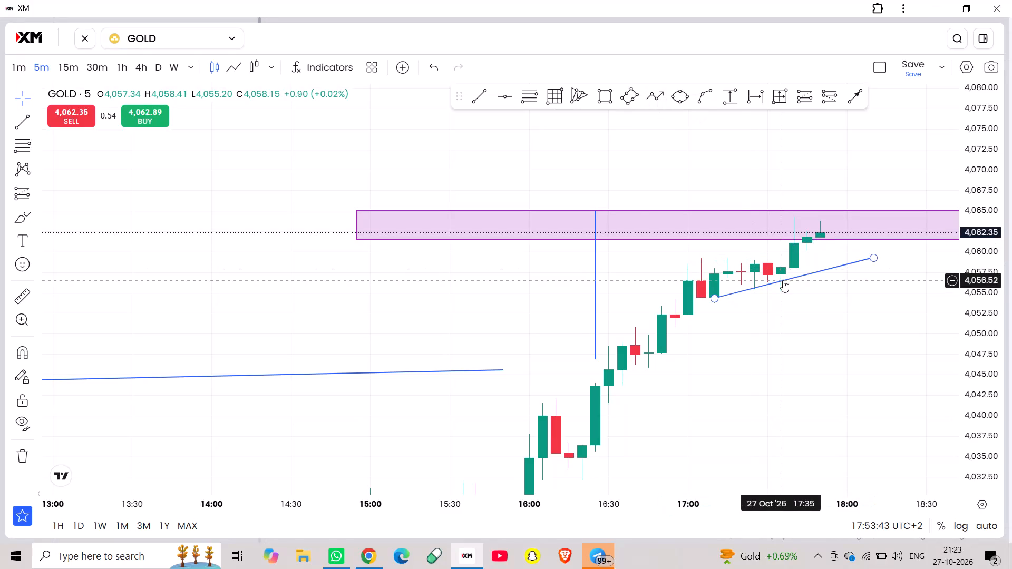
pyautogui.click(663, 113)
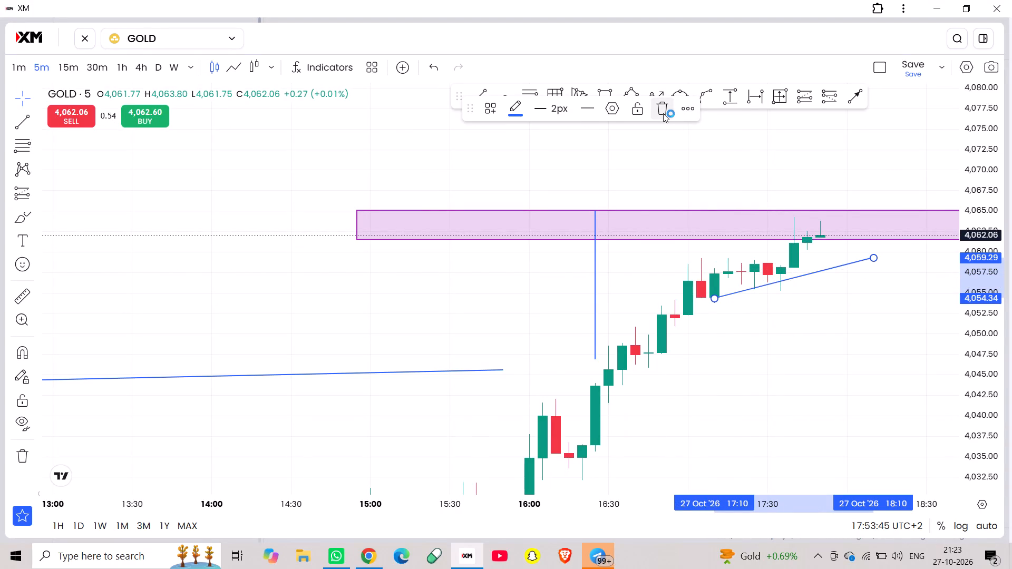
# Examine a wider time range of the 5-minute gold chart, including the long rising trend line.
pyautogui.scroll(-20, 436, 266)
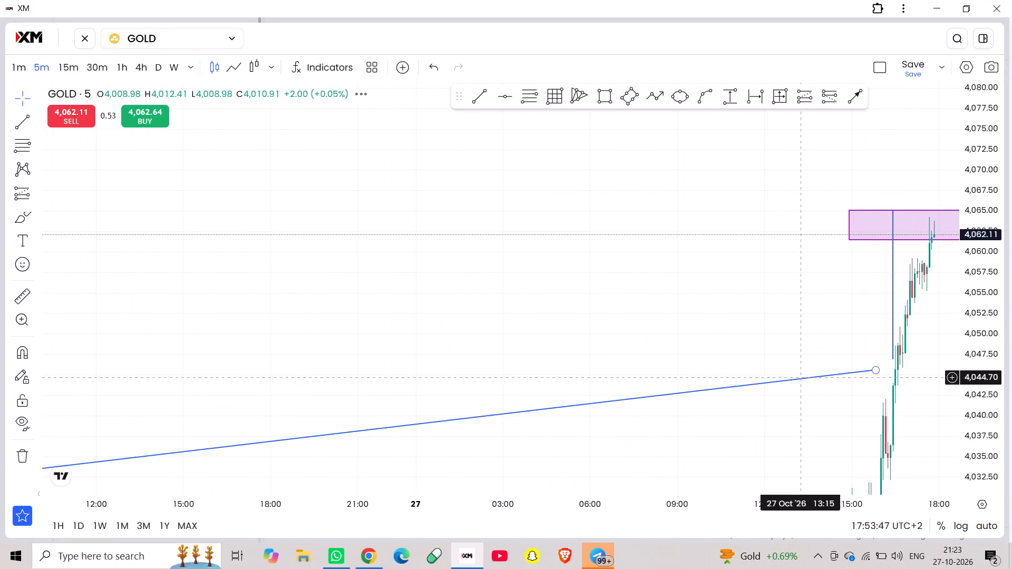
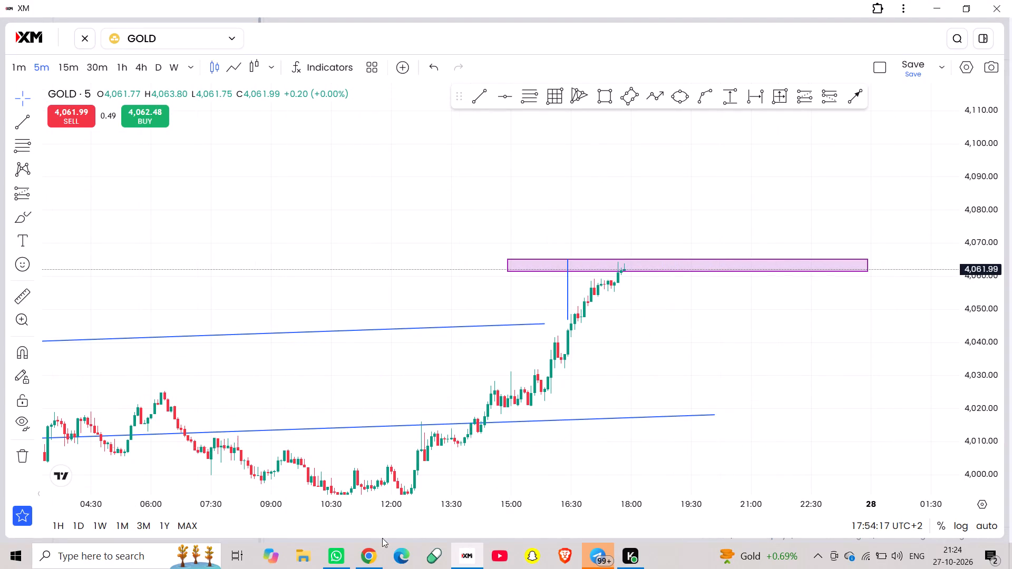
# Switch to Chrome to check the 5-minute BTCUSD chart on TradingView, and return to the XM gold chart.
pyautogui.click(372, 558)
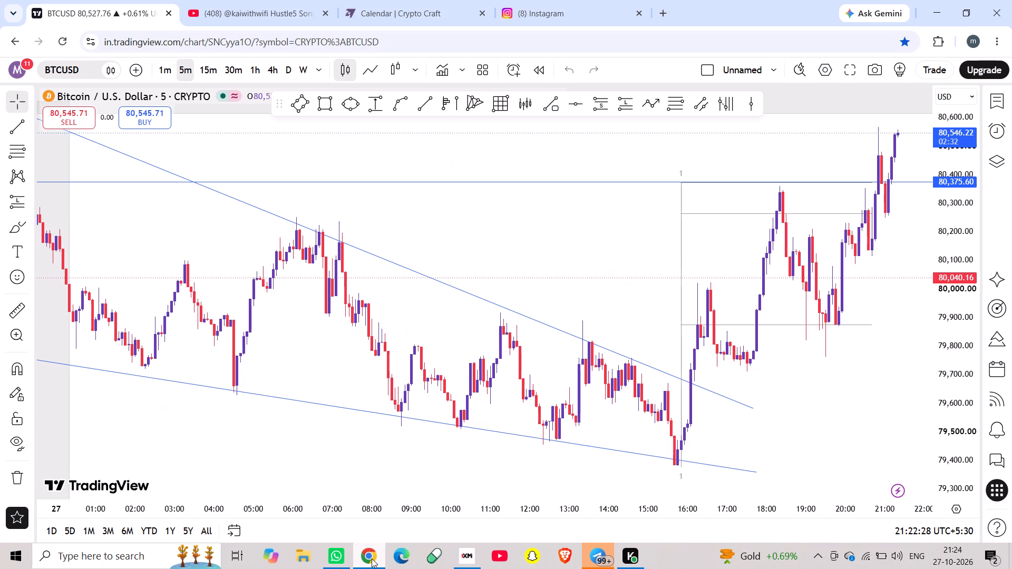
pyautogui.click(461, 547)
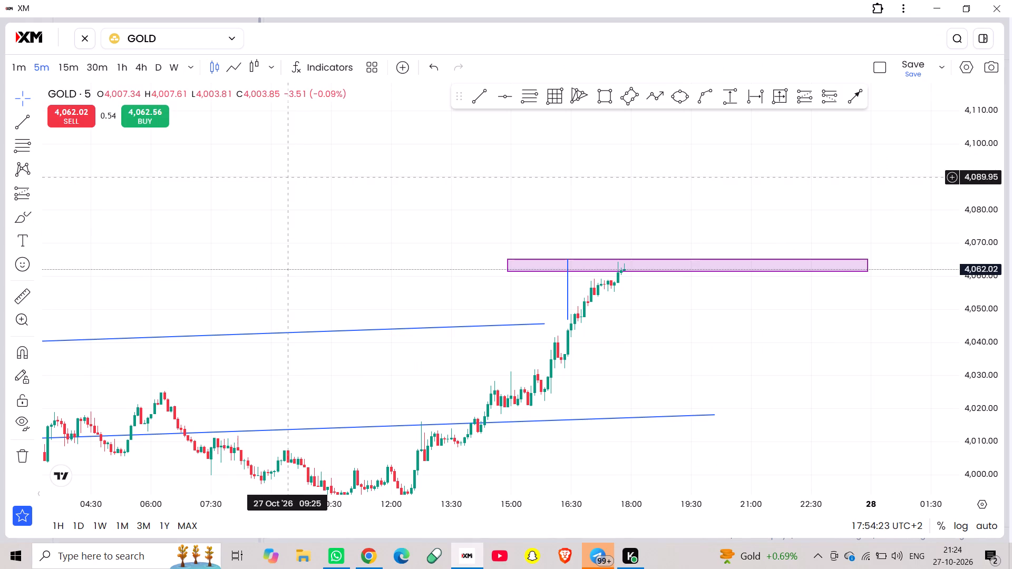
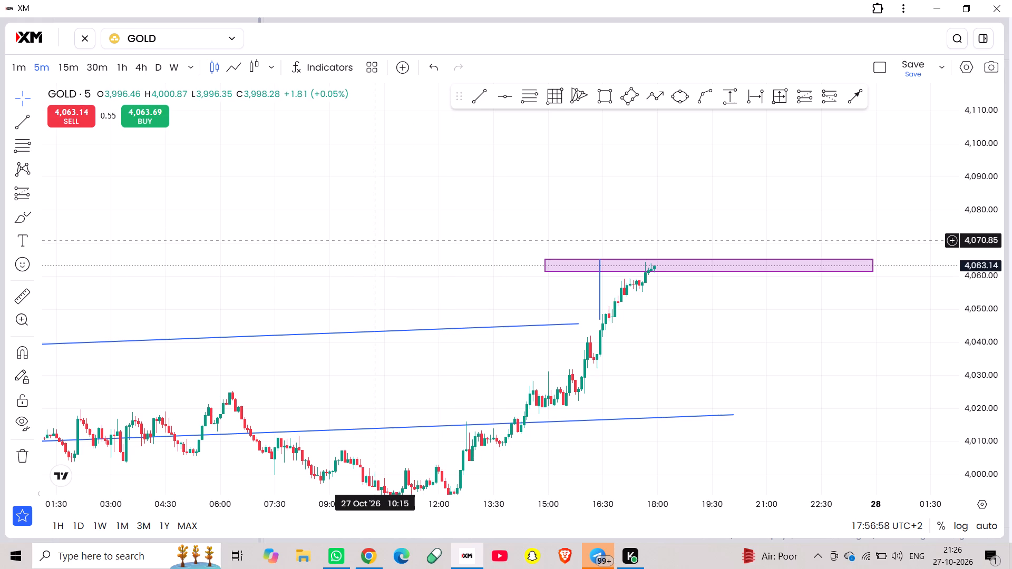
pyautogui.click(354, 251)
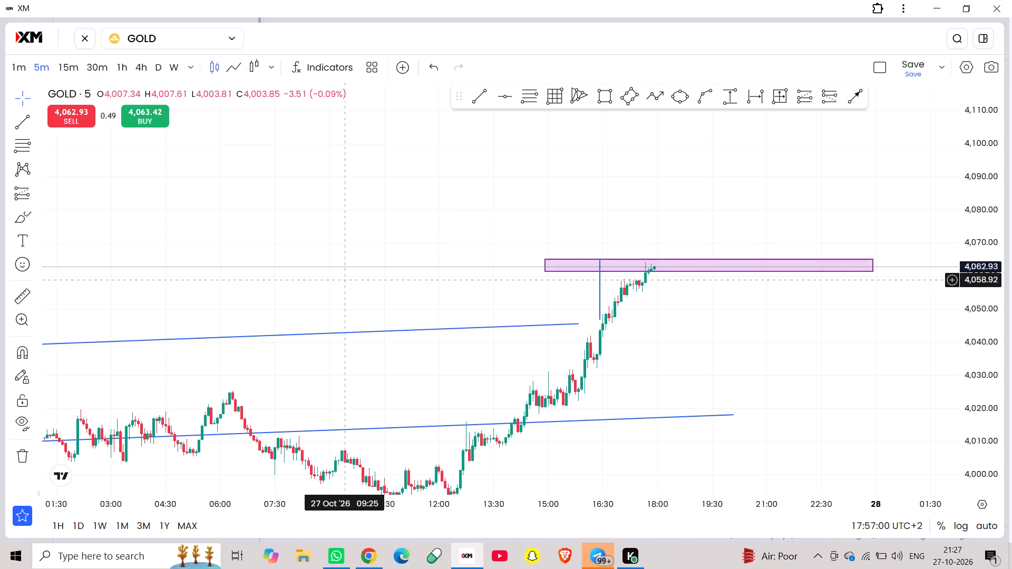
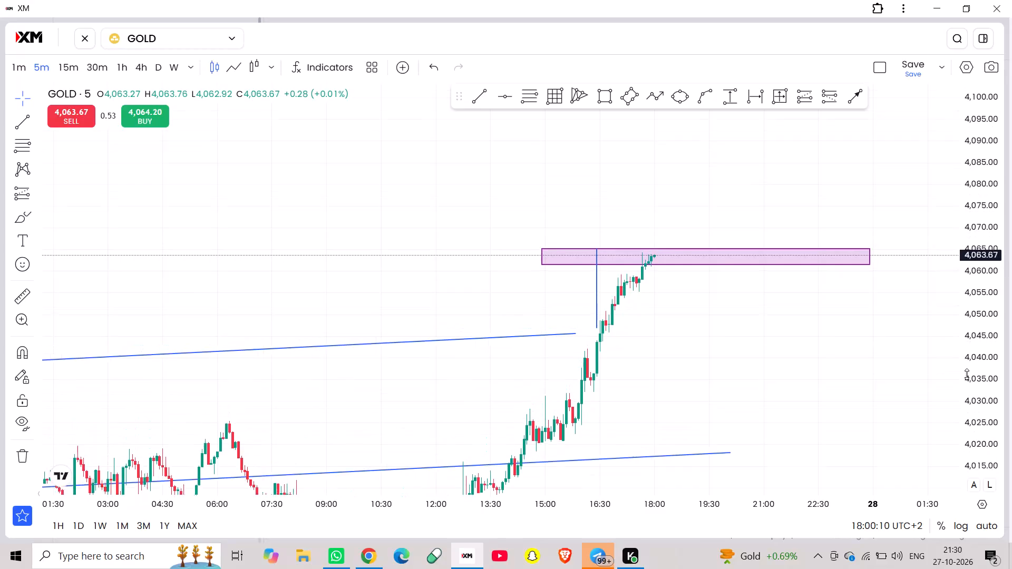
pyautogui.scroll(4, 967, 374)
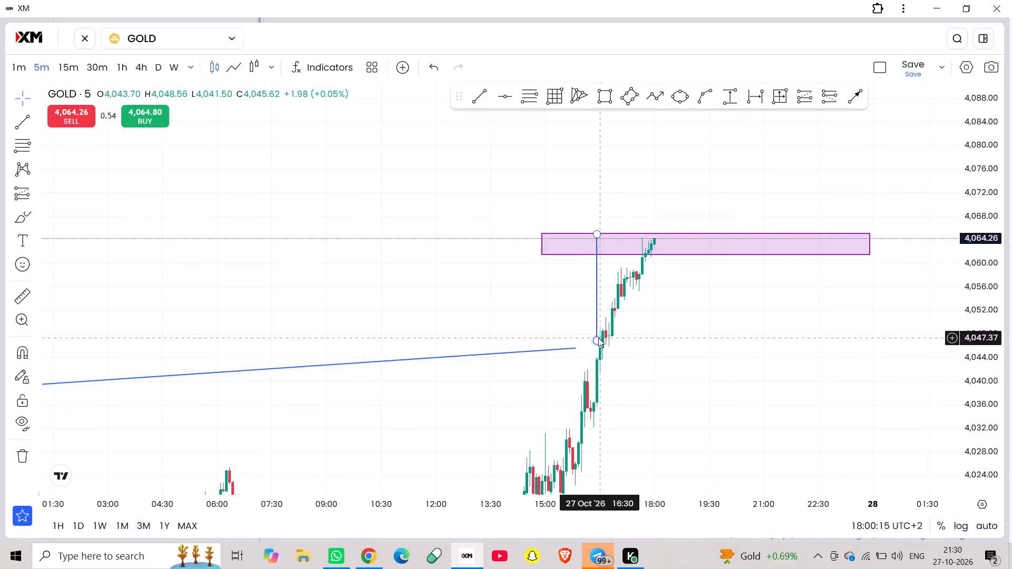
pyautogui.click(367, 556)
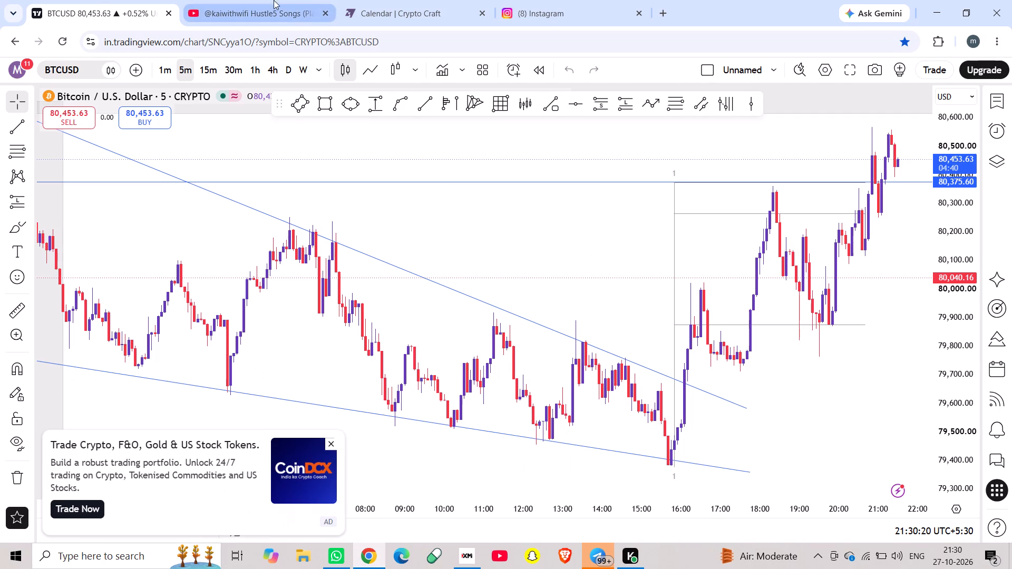
pyautogui.click(213, 0)
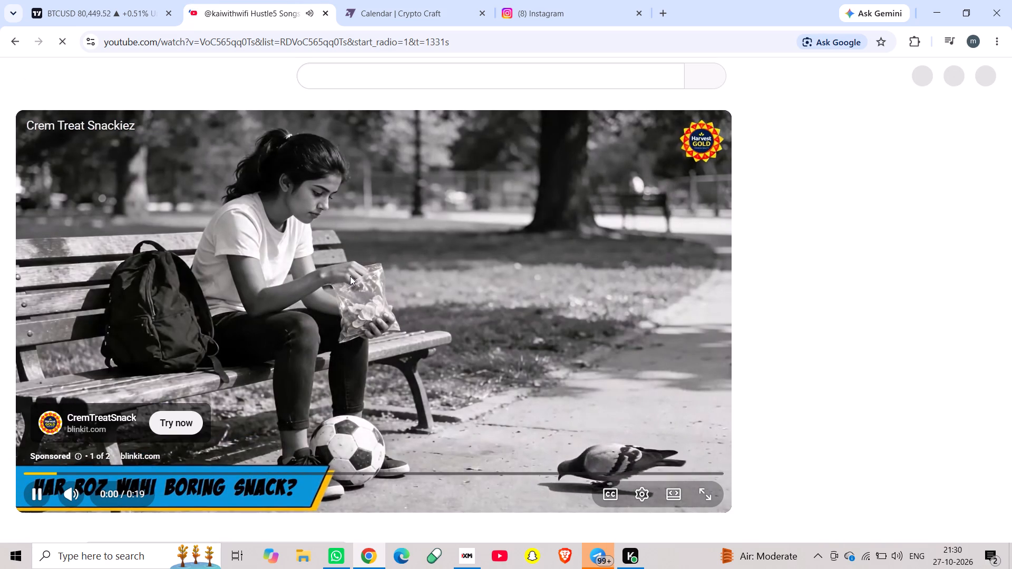
pyautogui.click(62, 0)
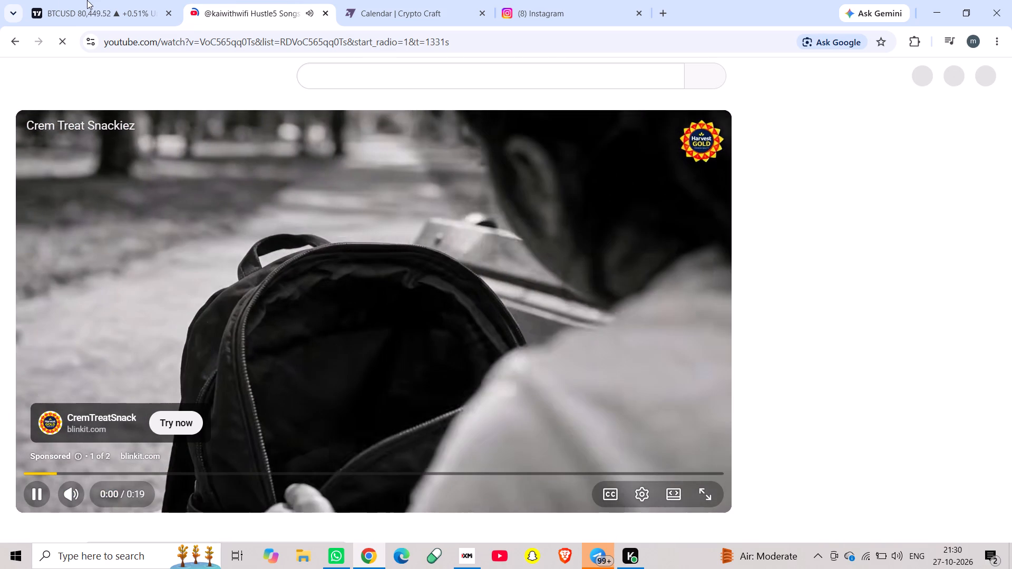
pyautogui.click(467, 556)
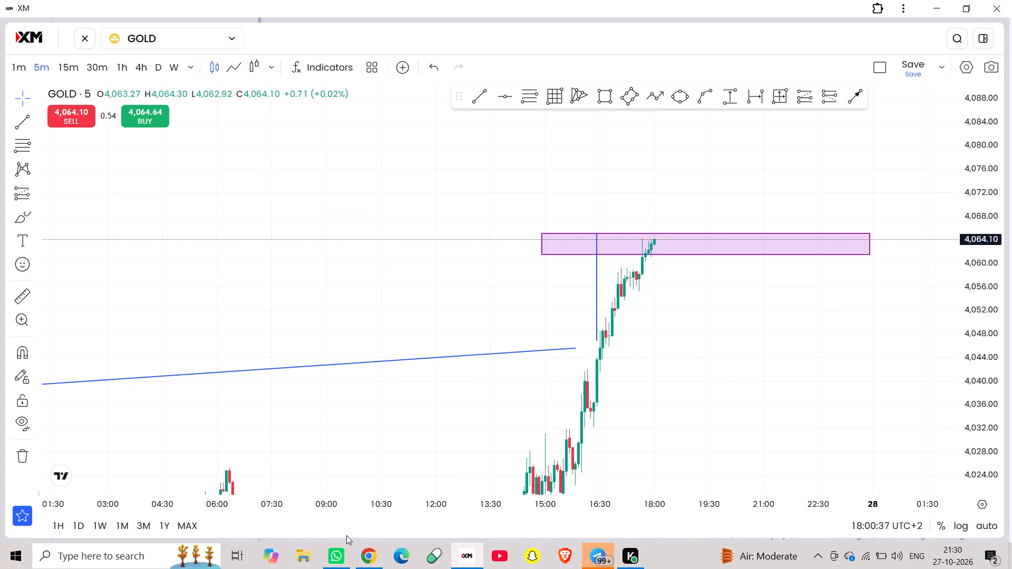
pyautogui.click(358, 548)
pyautogui.click(240, 0)
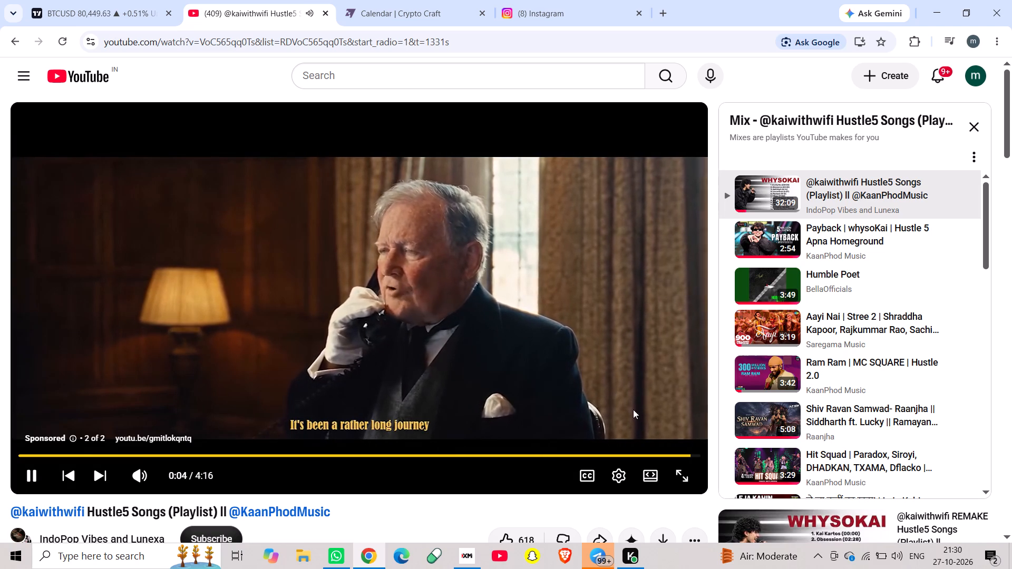
pyautogui.click(675, 433)
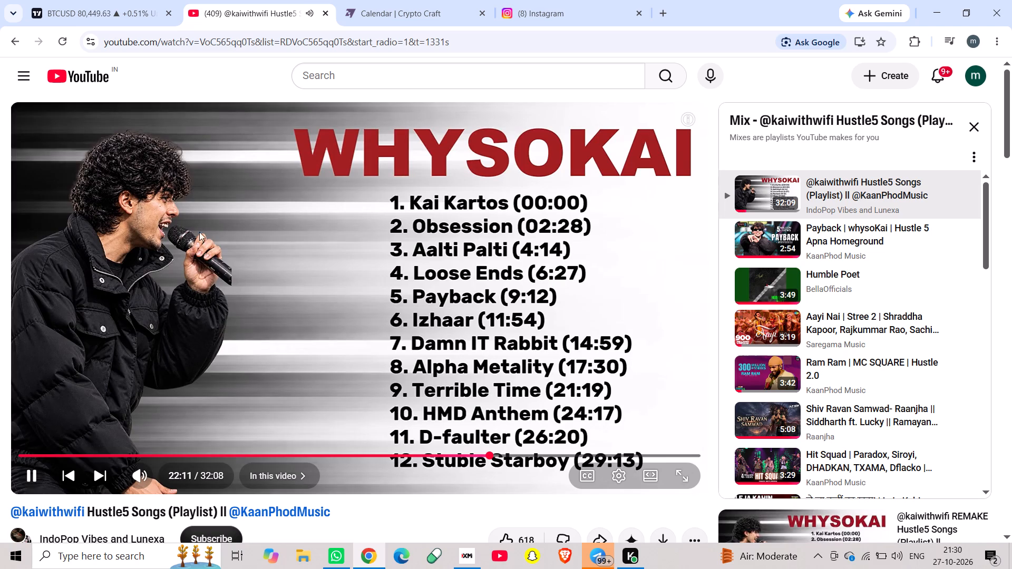
pyautogui.click(316, 300)
pyautogui.click(316, 300)
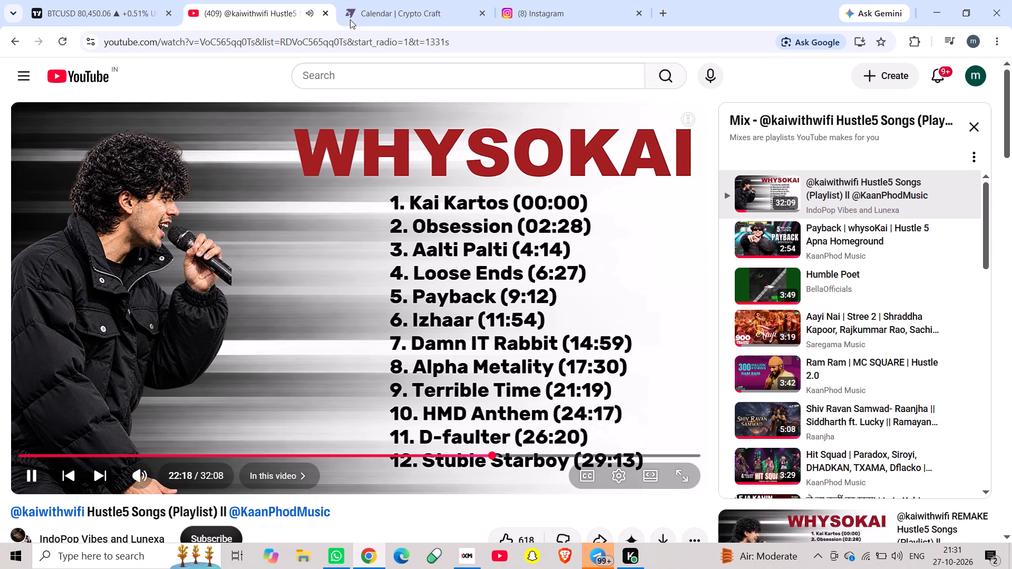
# Look at the 5-minute BTCUSD chart on TradingView, and return to the gold chart in XM.
pyautogui.click(85, 0)
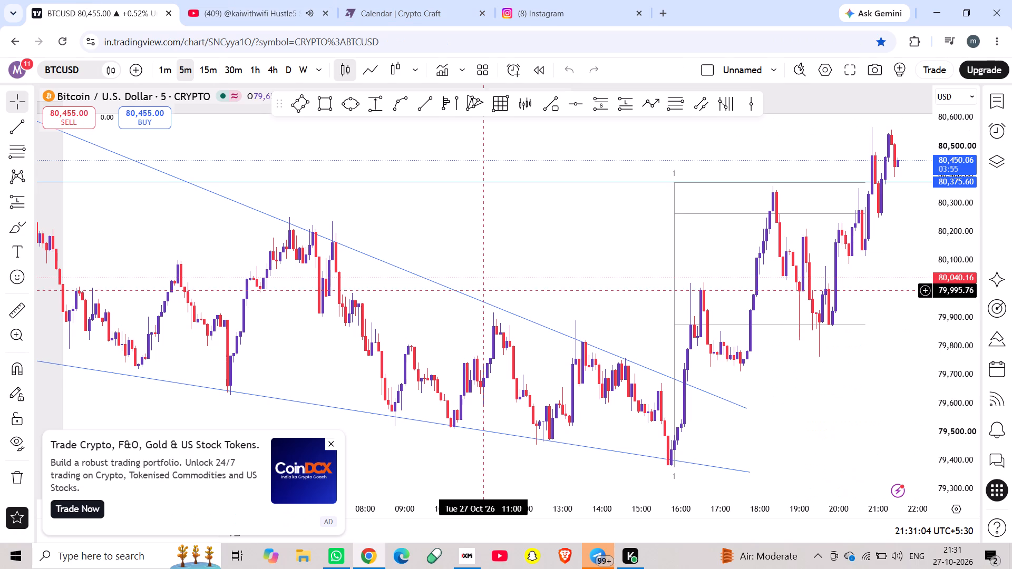
pyautogui.click(475, 562)
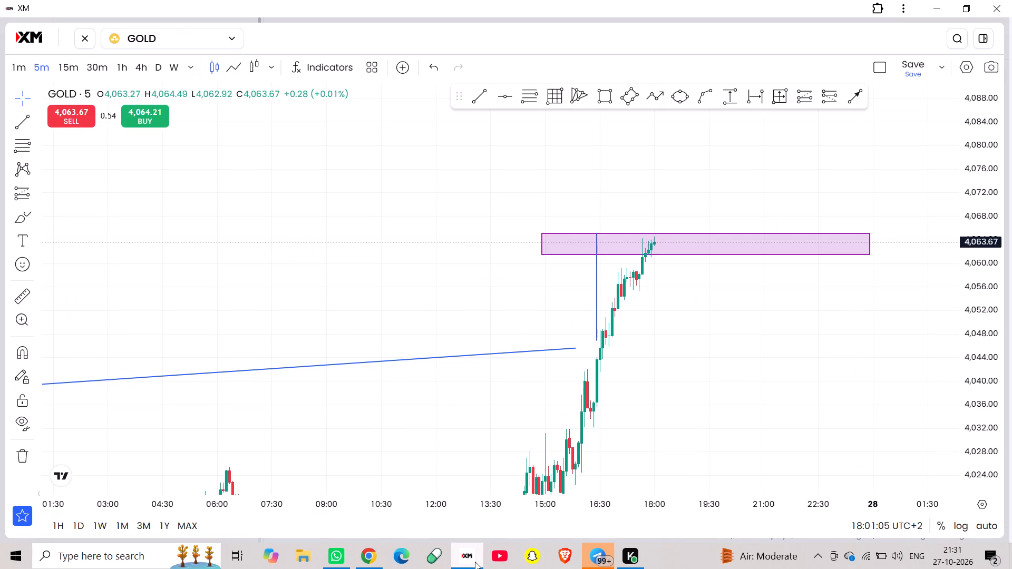
# Switch the chart instrument to EURUSD and look at its price against the existing channel and zone.
pyautogui.click(174, 41)
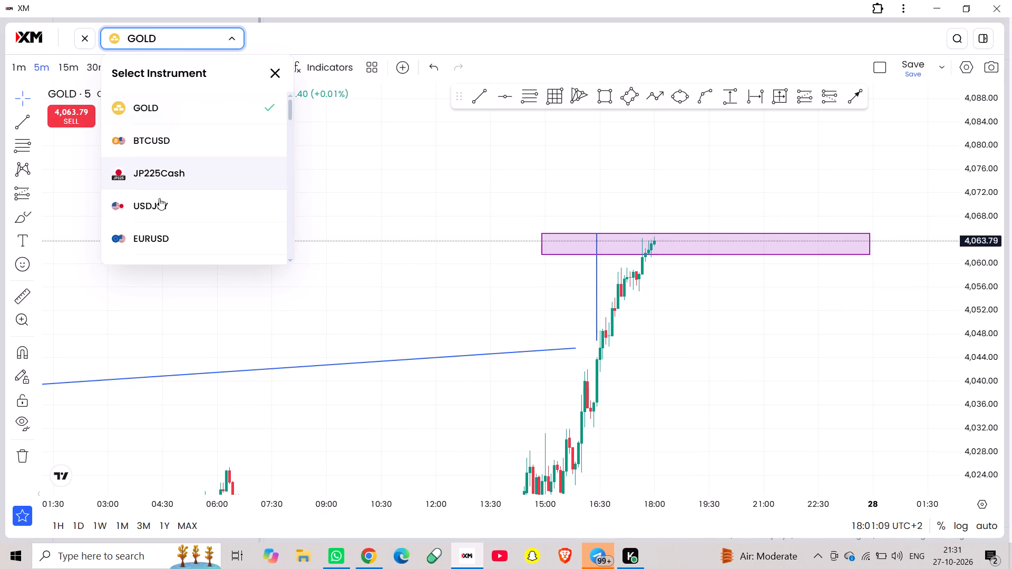
pyautogui.click(150, 244)
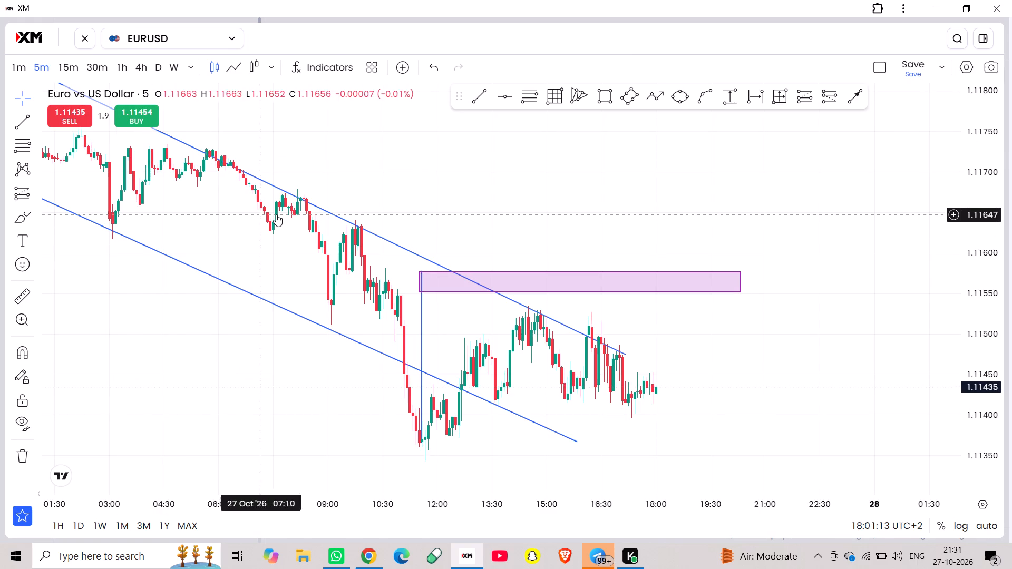
# Switch the chart instrument to GBPUSD and examine its 5-minute price history over the past few days.
pyautogui.click(172, 35)
pyautogui.scroll(-3, 148, 217)
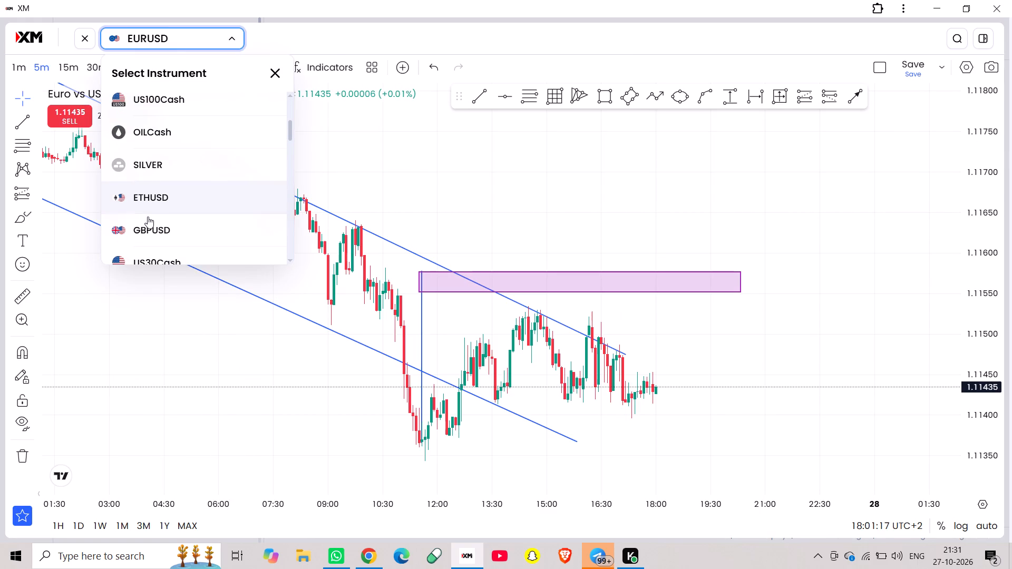
pyautogui.click(148, 231)
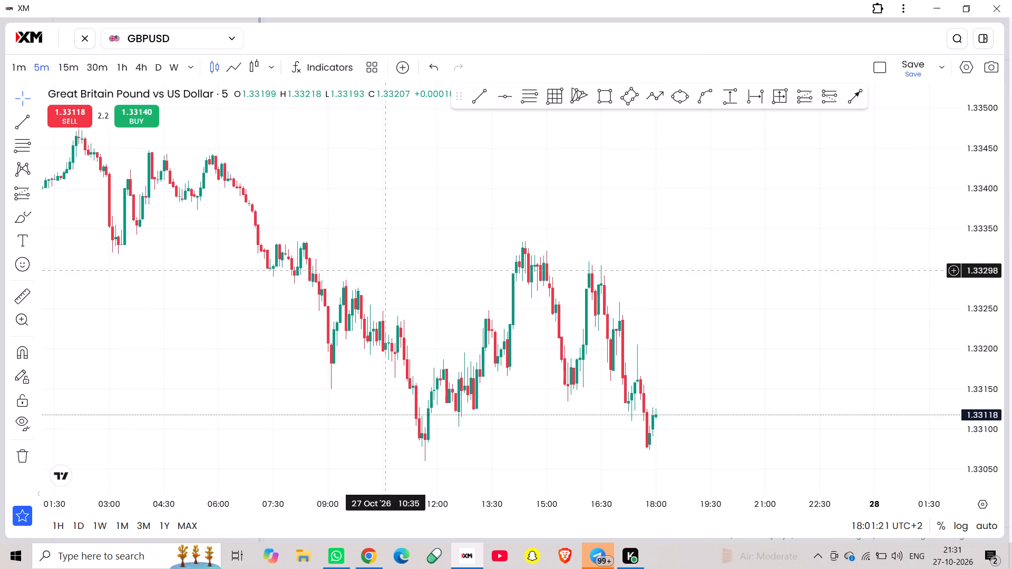
pyautogui.scroll(-14, 444, 246)
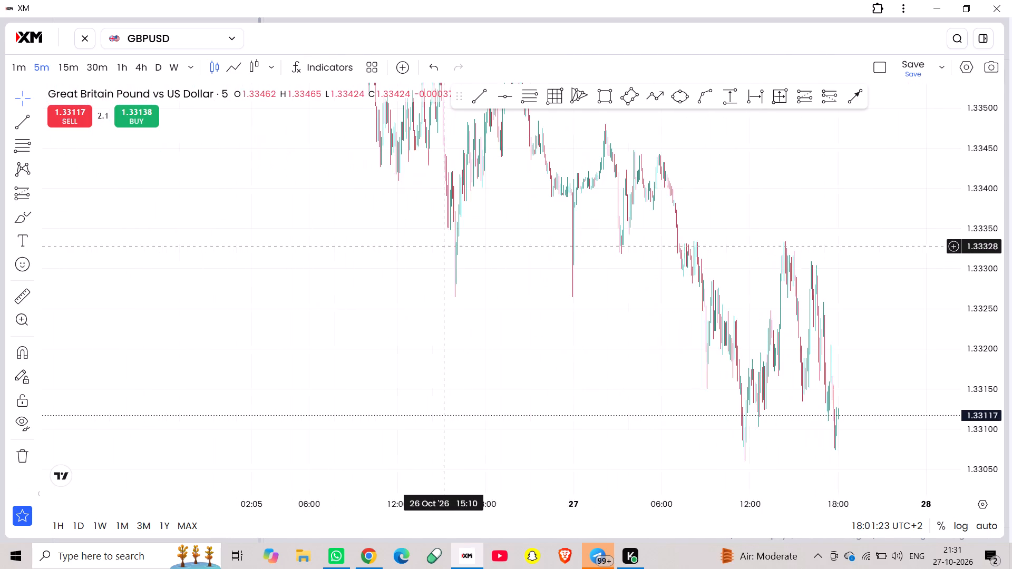
pyautogui.scroll(-8, 981, 437)
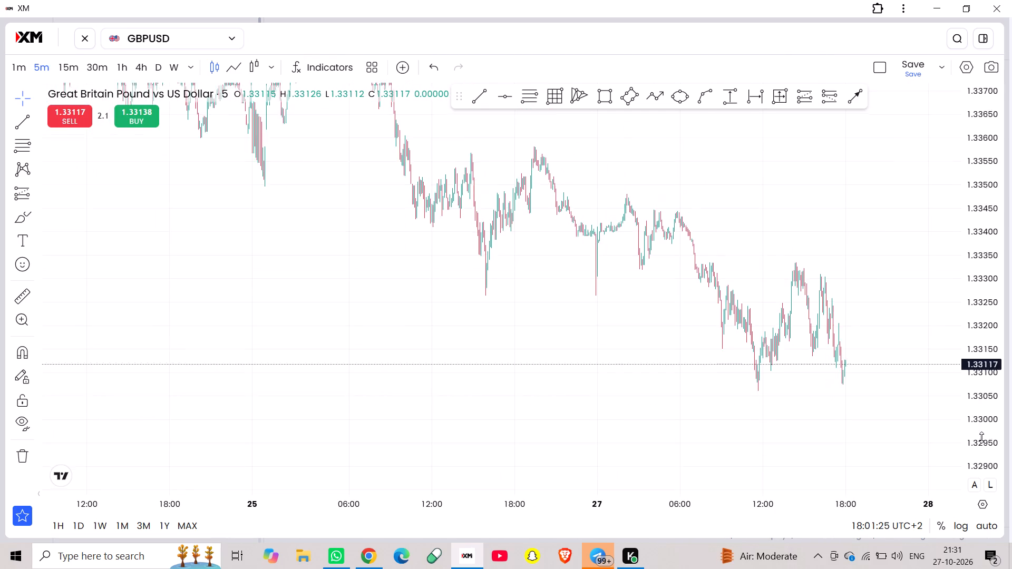
pyautogui.scroll(-7, 981, 437)
pyautogui.scroll(5, 981, 437)
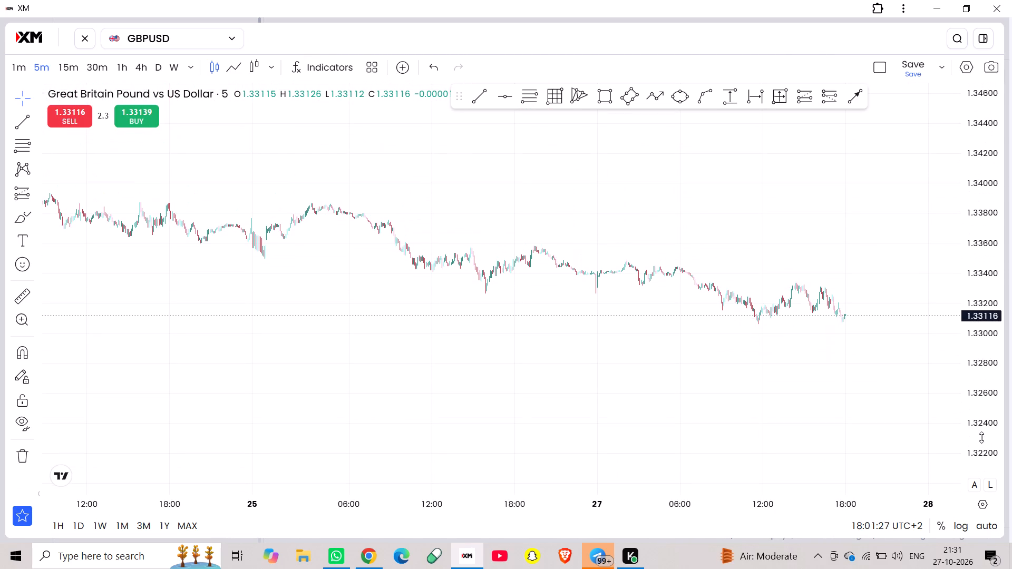
pyautogui.scroll(3, 981, 437)
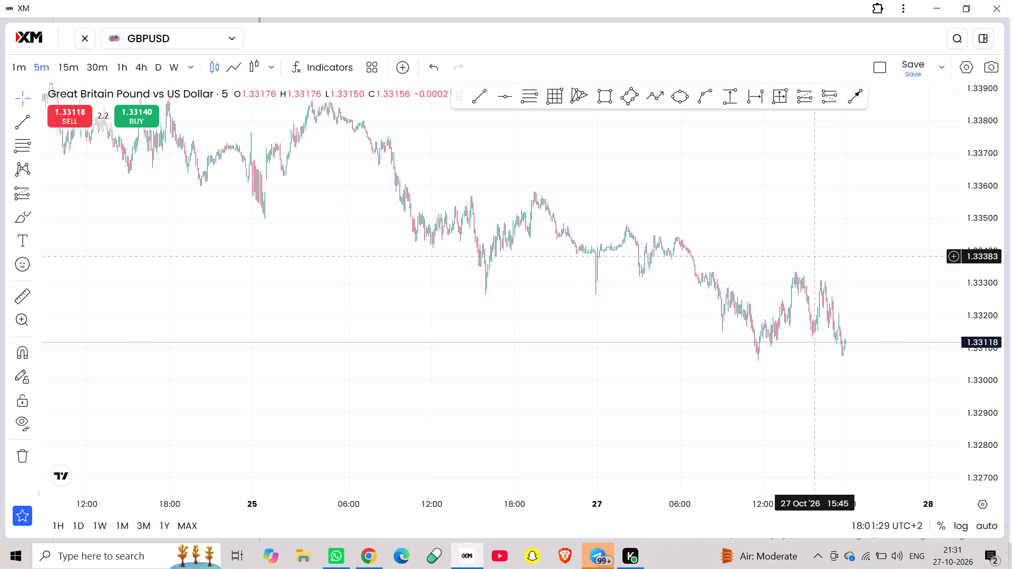
pyautogui.moveTo(781, 220); pyautogui.dragTo(766, 329)
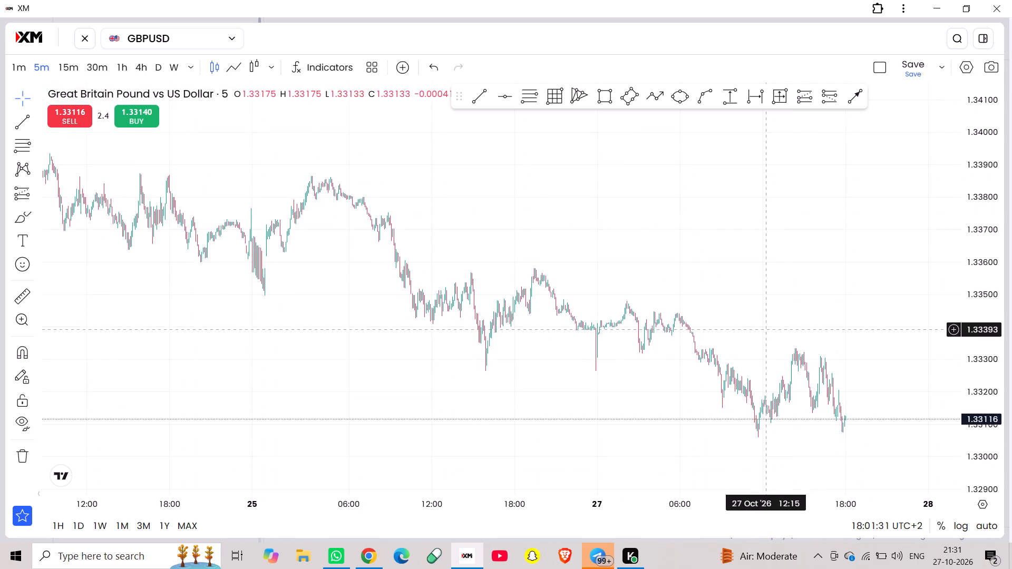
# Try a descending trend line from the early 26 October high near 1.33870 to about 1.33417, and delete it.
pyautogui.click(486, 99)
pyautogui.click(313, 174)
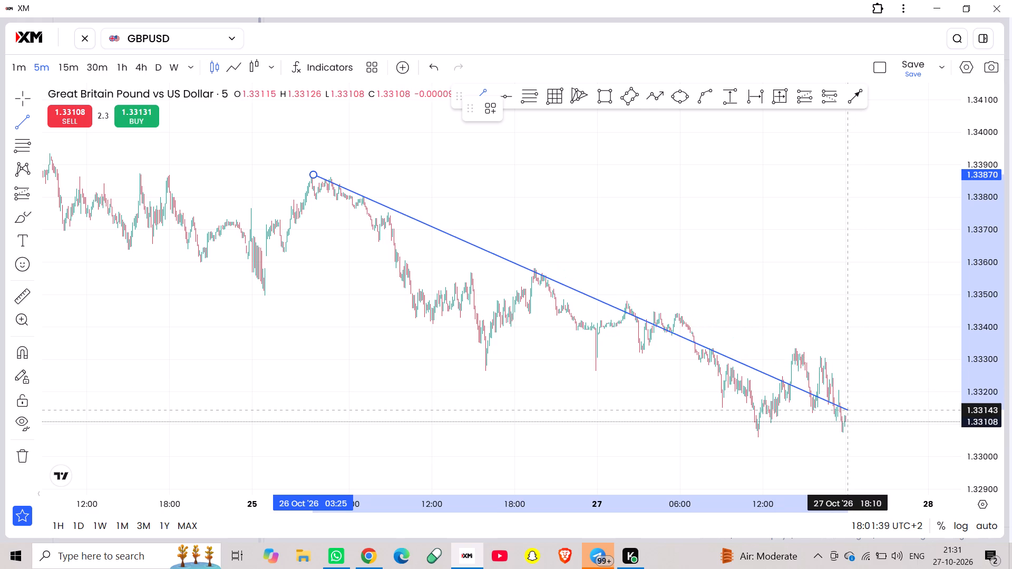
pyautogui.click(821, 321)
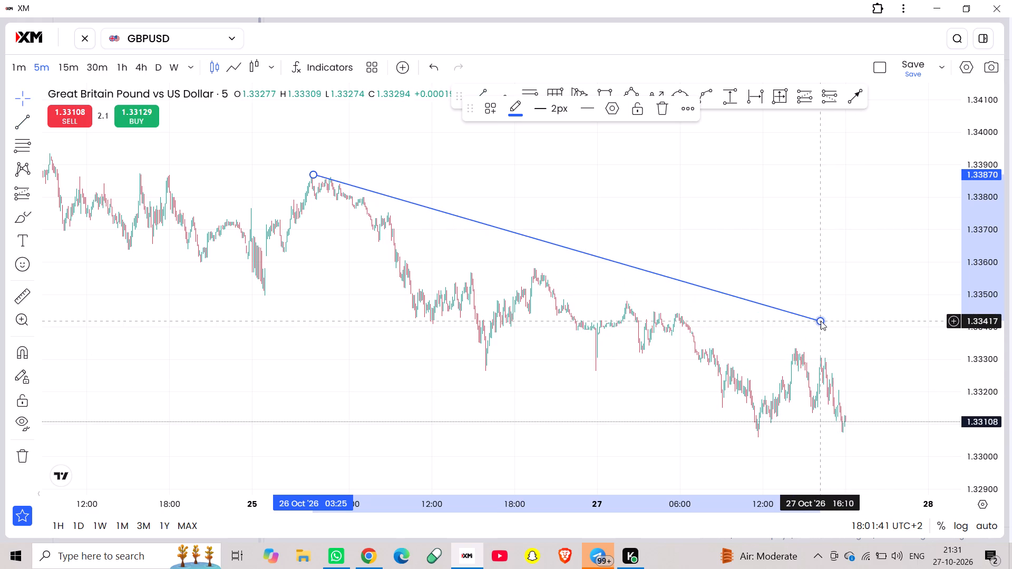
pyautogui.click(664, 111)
# Draw a descending trend line over the highs from 26 October 19:25 at about 1.33586 to 27 October 21:25 at about 1.33243.
pyautogui.click(466, 93)
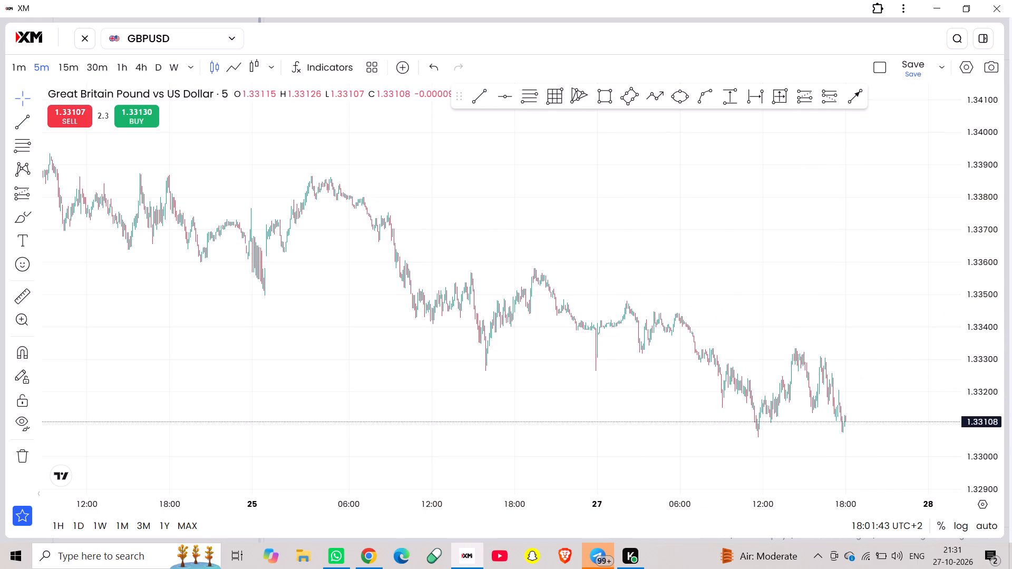
pyautogui.doubleClick(533, 268)
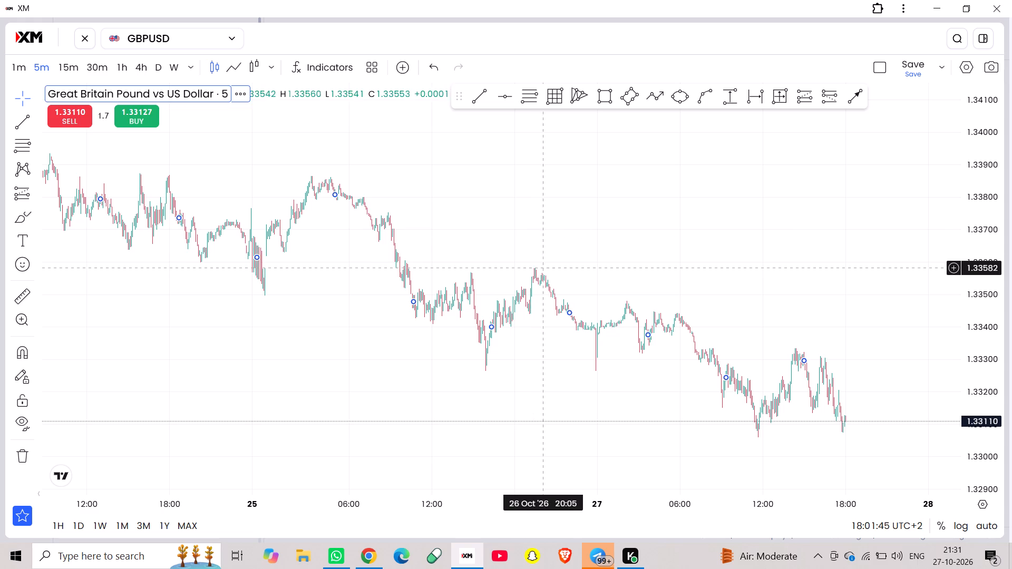
pyautogui.click(474, 92)
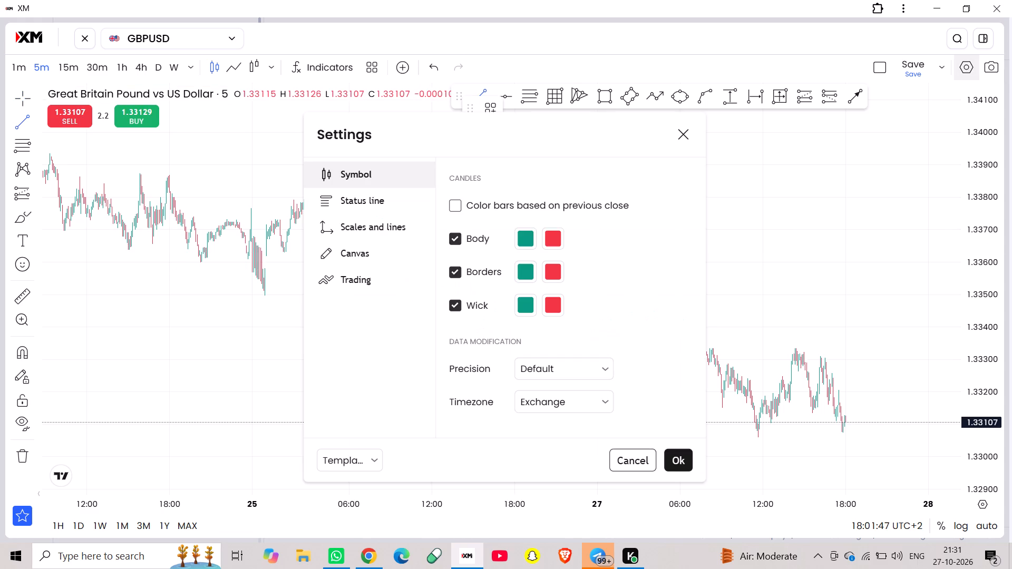
pyautogui.click(685, 139)
pyautogui.click(534, 267)
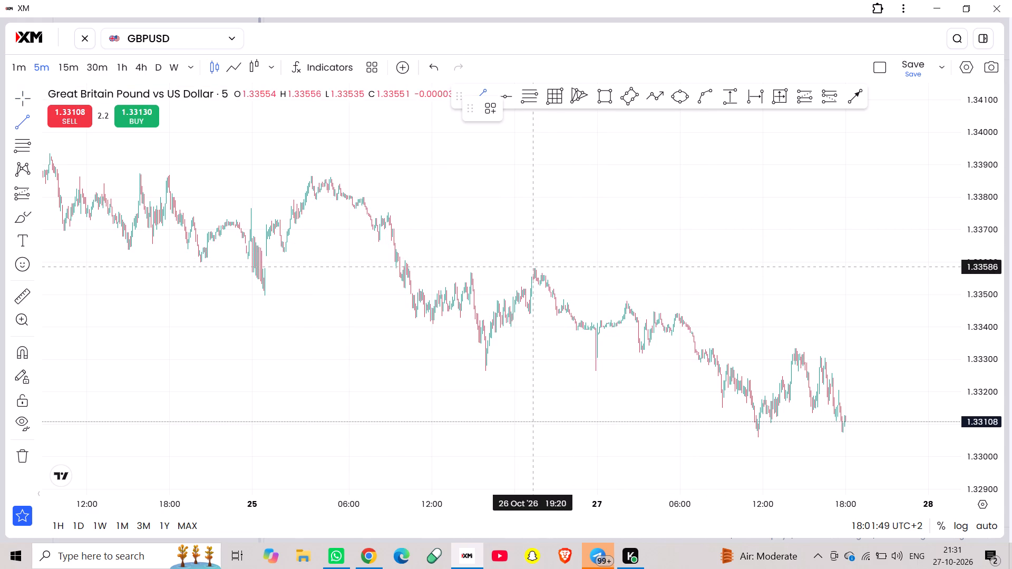
pyautogui.click(893, 378)
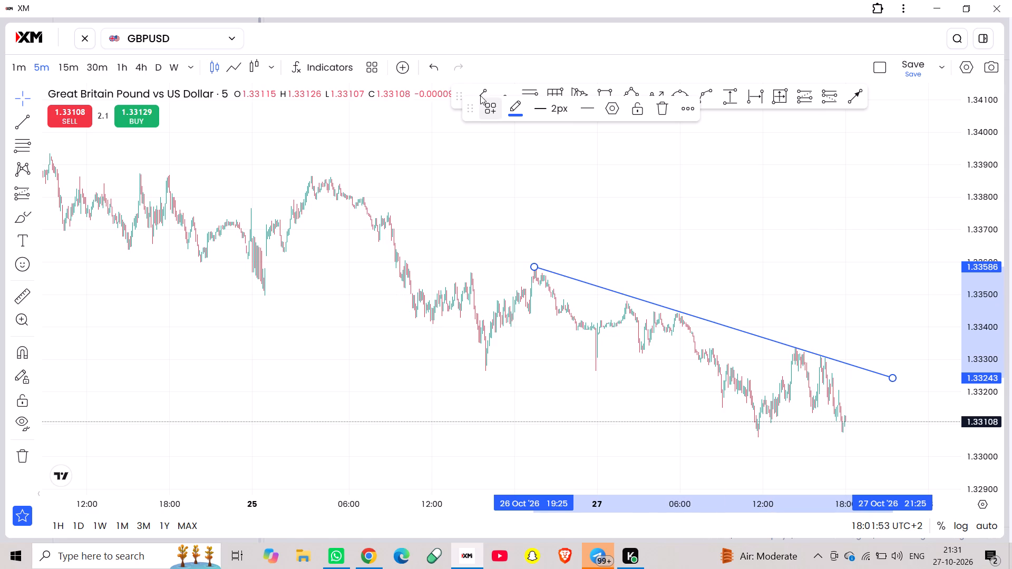
# Draw the lower channel trend line from 26 October 23:55 at about 1.33304 to 27 October 22:50 at about 1.33017.
pyautogui.click(481, 89)
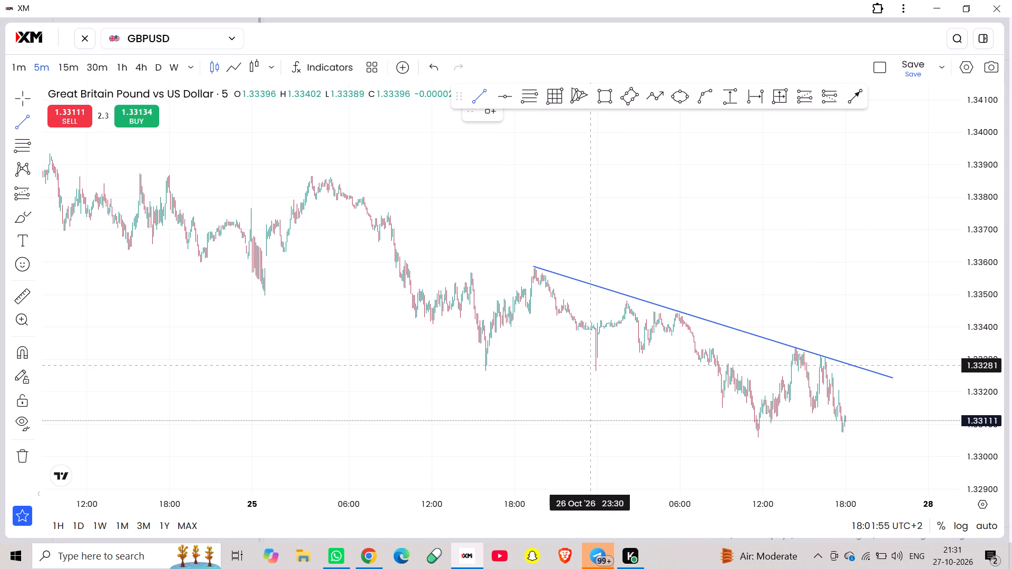
pyautogui.click(596, 358)
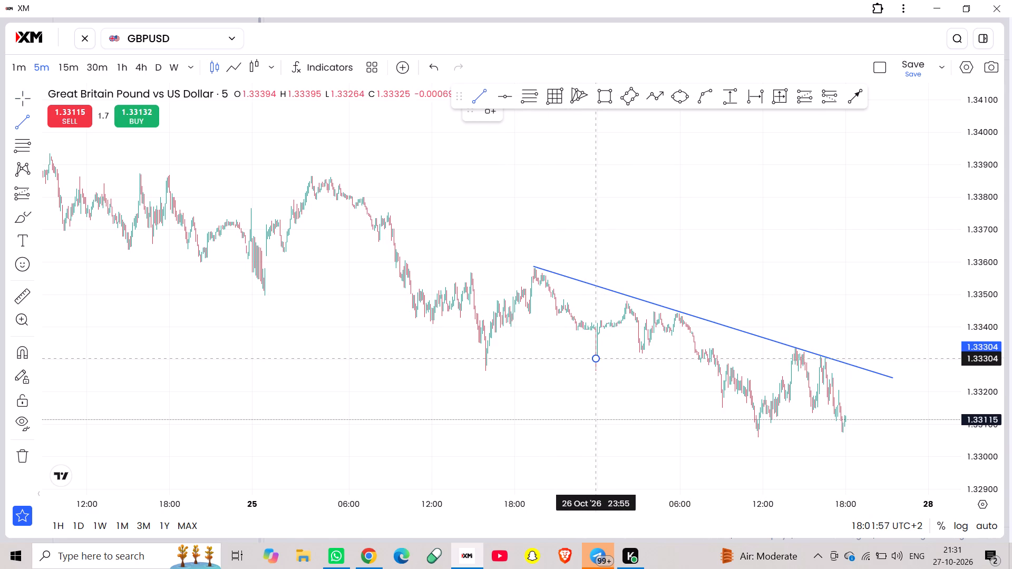
pyautogui.click(912, 451)
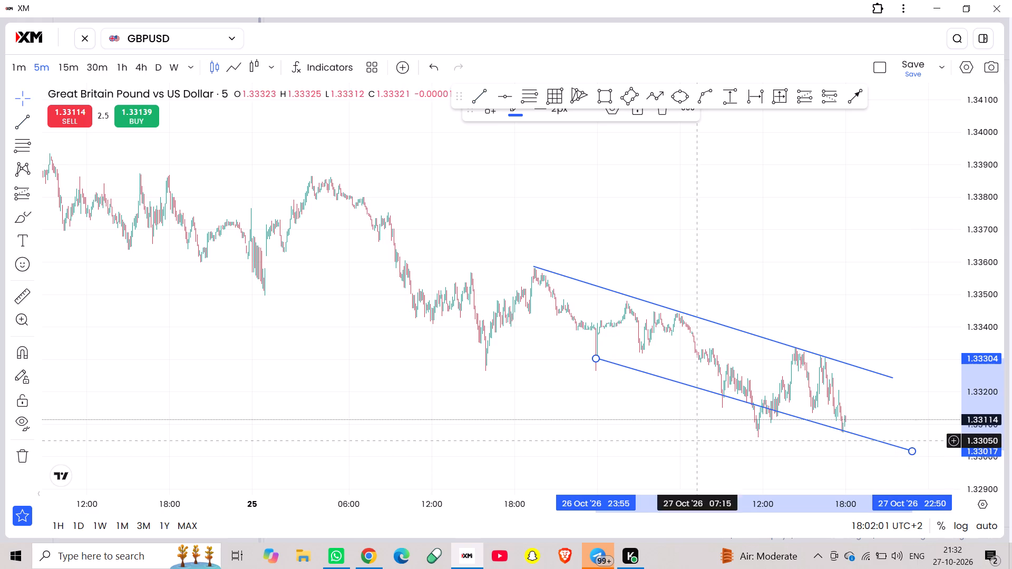
pyautogui.scroll(3, 502, 358)
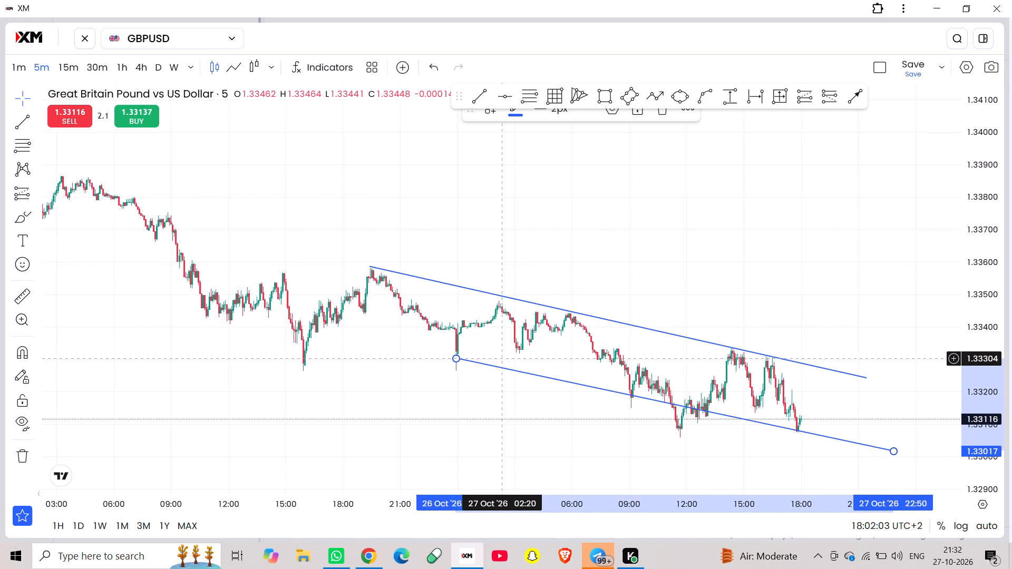
pyautogui.scroll(2, 502, 358)
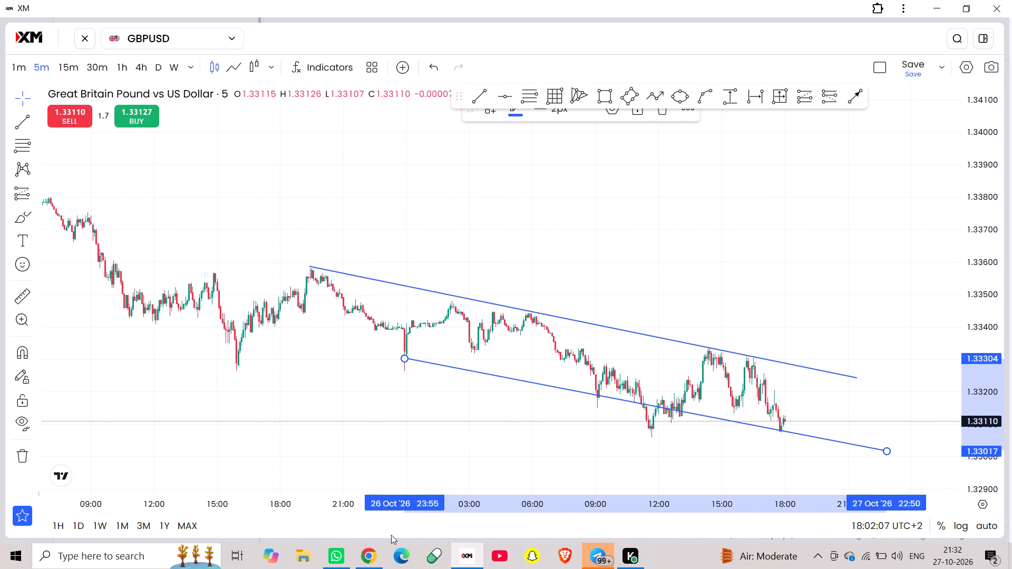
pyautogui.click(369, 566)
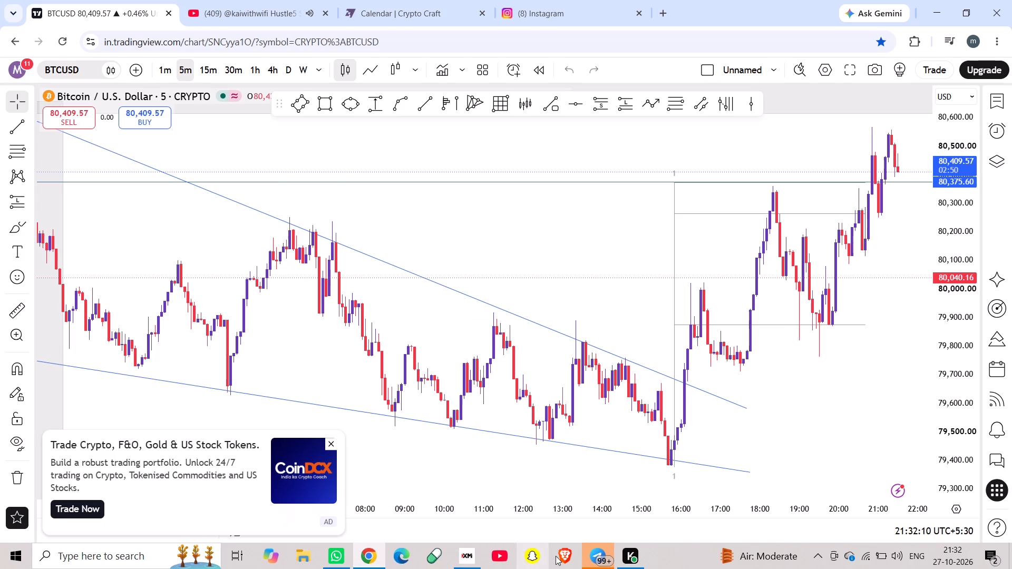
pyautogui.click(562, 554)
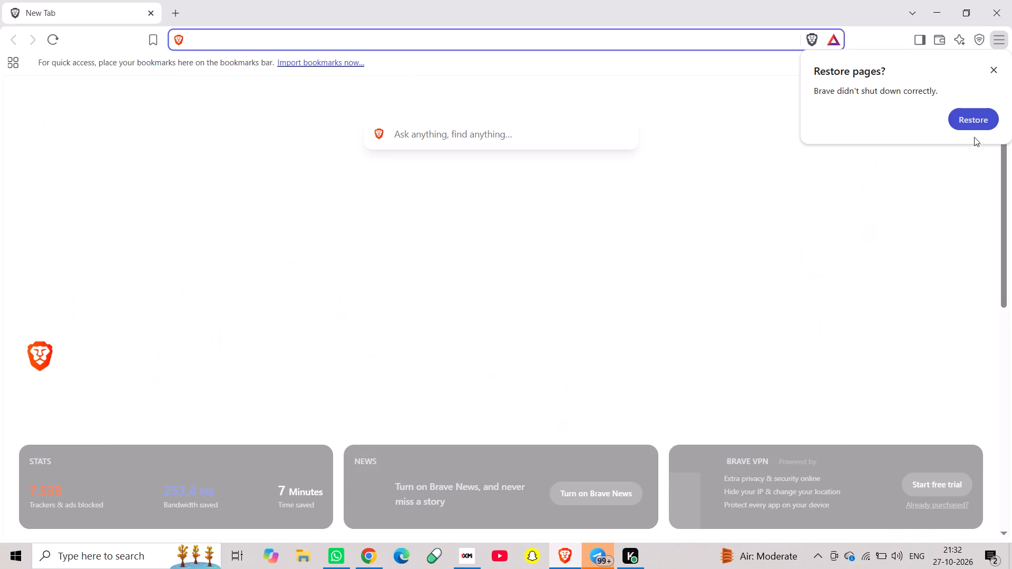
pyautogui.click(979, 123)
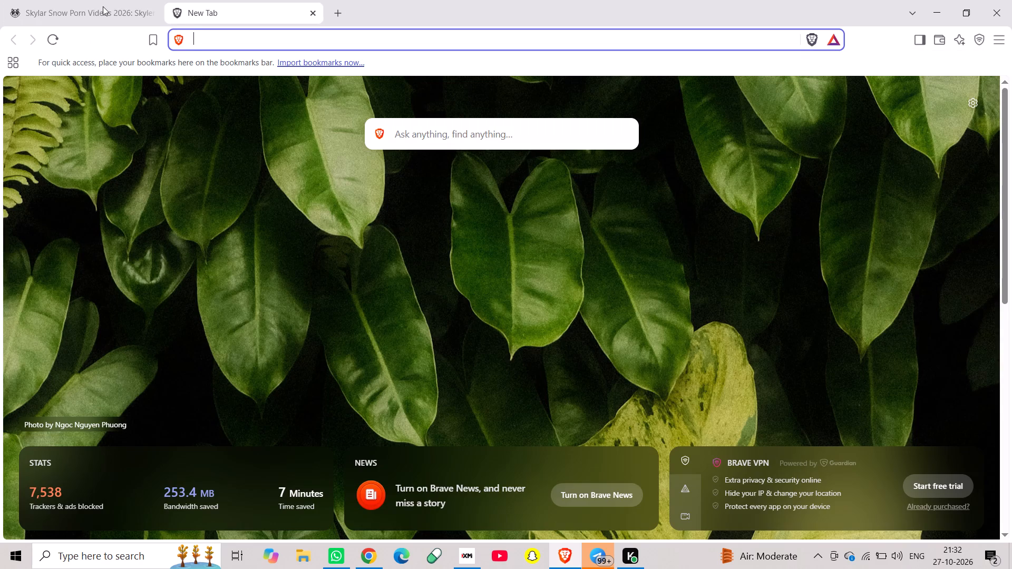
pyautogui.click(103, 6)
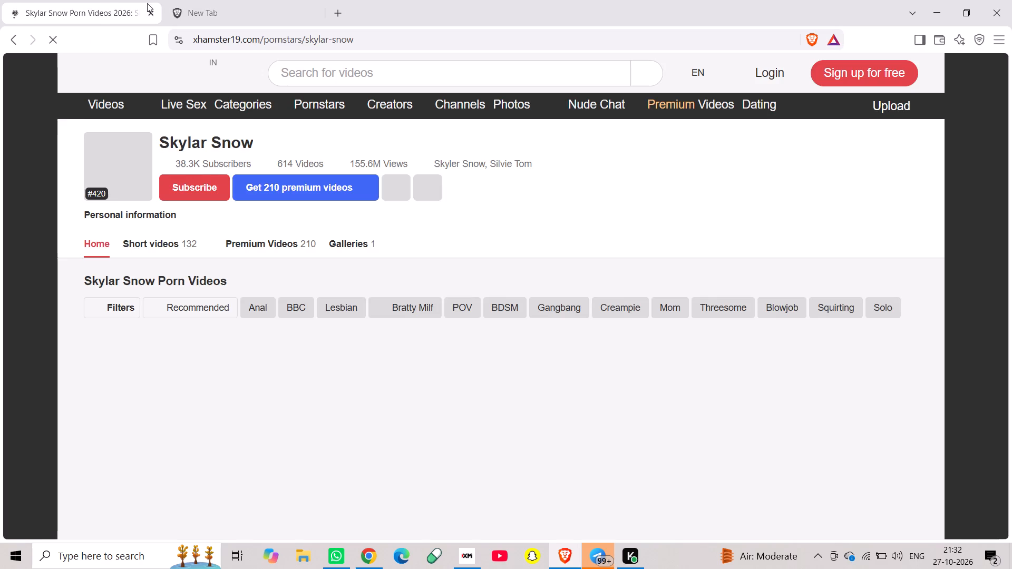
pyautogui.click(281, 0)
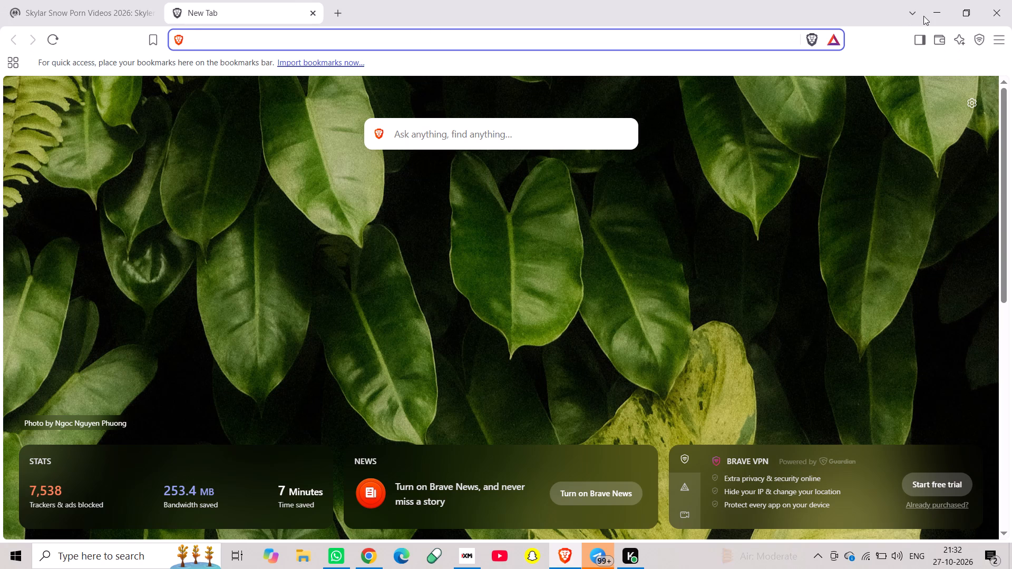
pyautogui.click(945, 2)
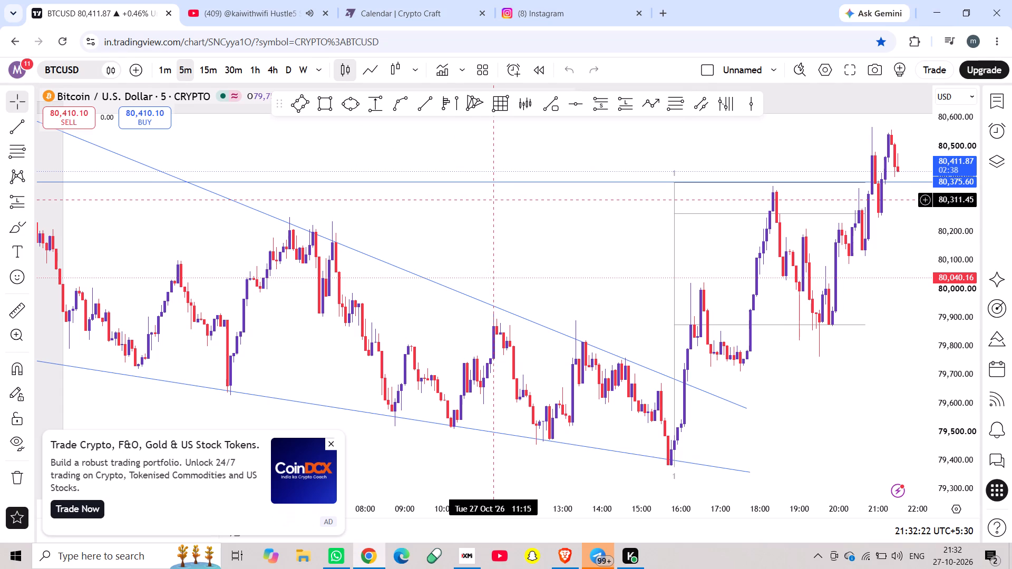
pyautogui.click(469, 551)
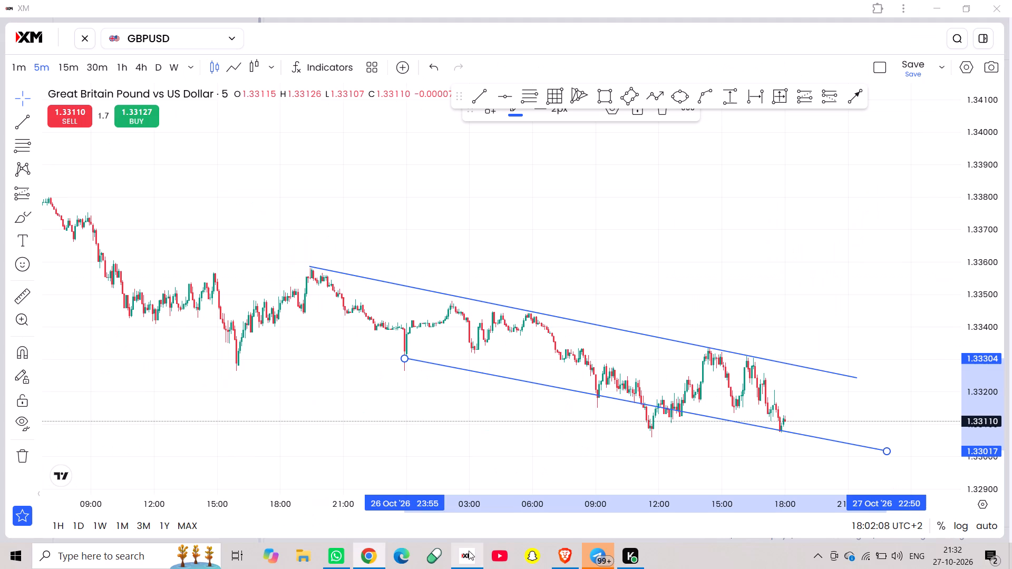
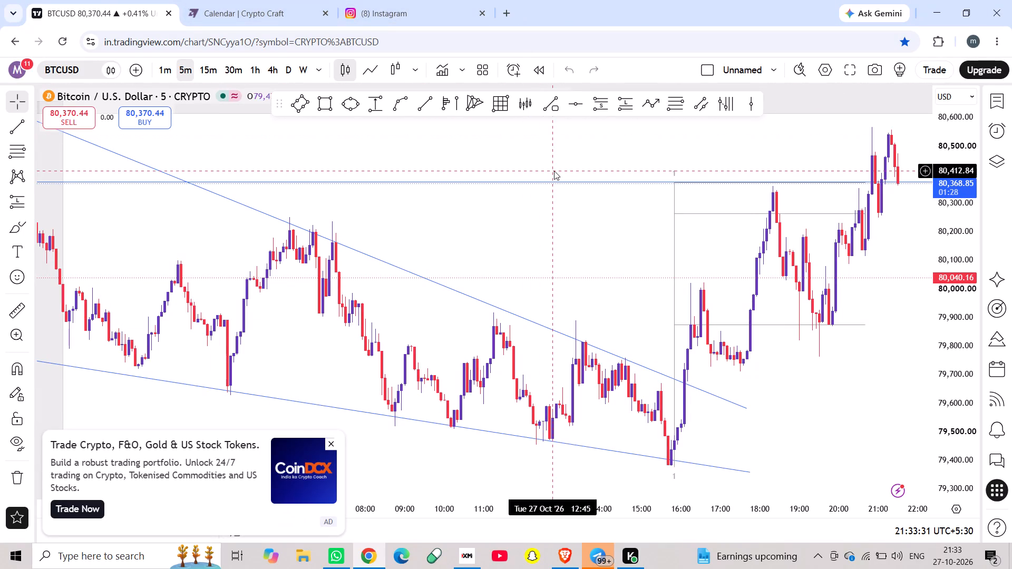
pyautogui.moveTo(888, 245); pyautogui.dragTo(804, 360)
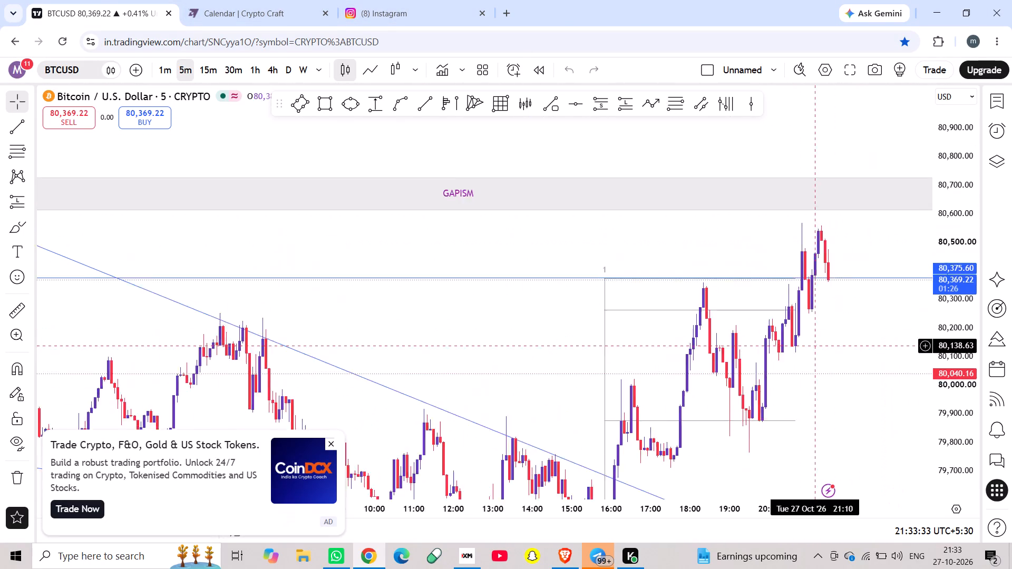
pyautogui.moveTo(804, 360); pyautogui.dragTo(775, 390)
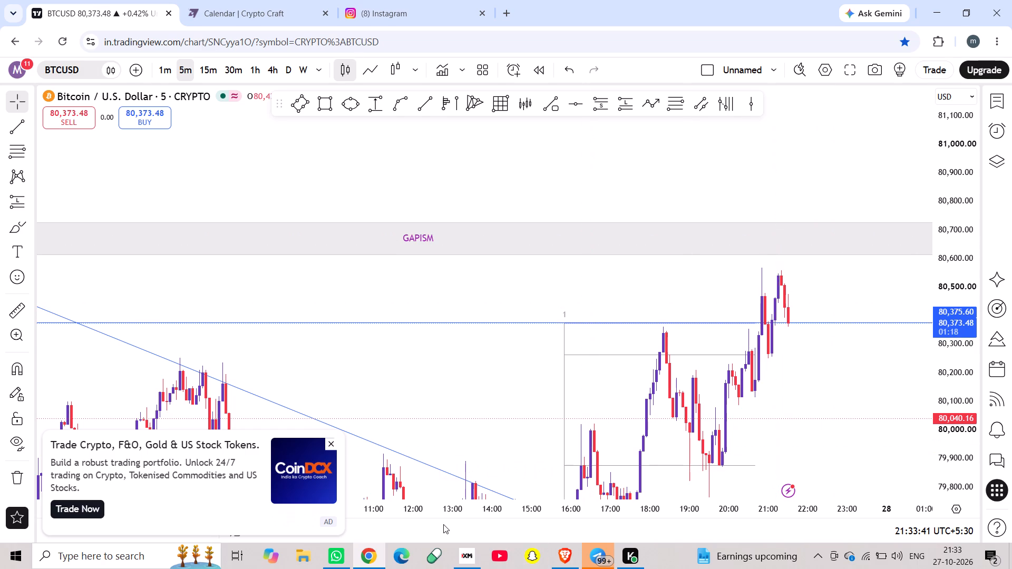
# Switch to the XM app and change the chart instrument from GBPUSD to GOLD.
pyautogui.click(469, 560)
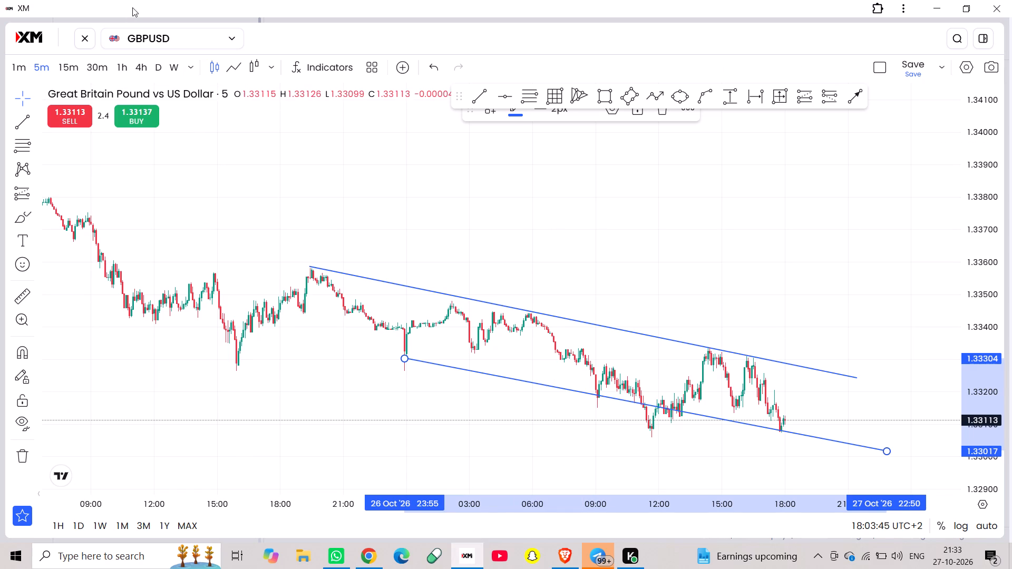
pyautogui.click(142, 37)
pyautogui.click(171, 102)
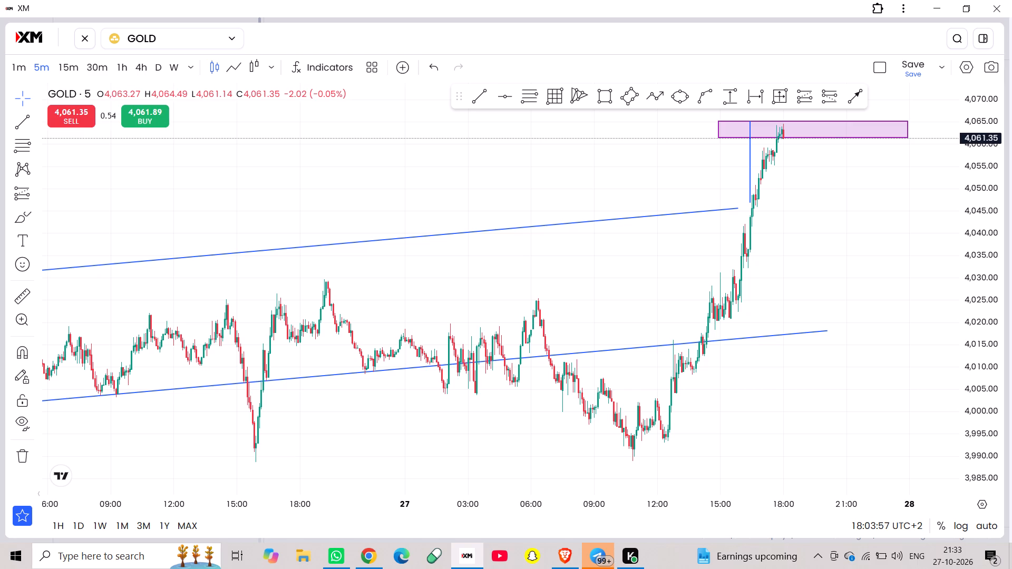
# Draw a vertical trend line along gold's 23 October drop at 16:20, from about 4,032 down to about 3,977.
pyautogui.hscroll(7, 588, 182)
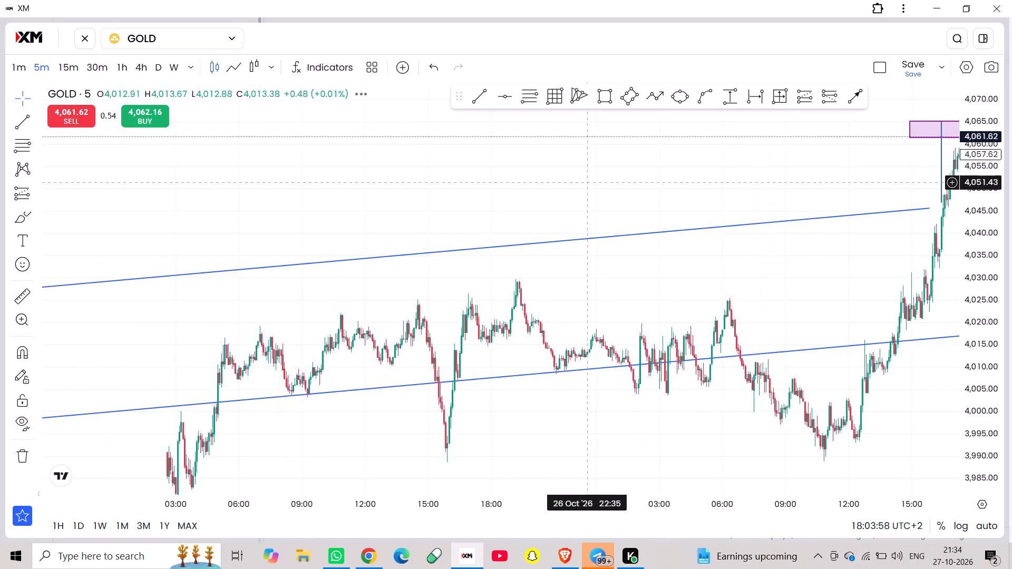
pyautogui.hscroll(2, 588, 182)
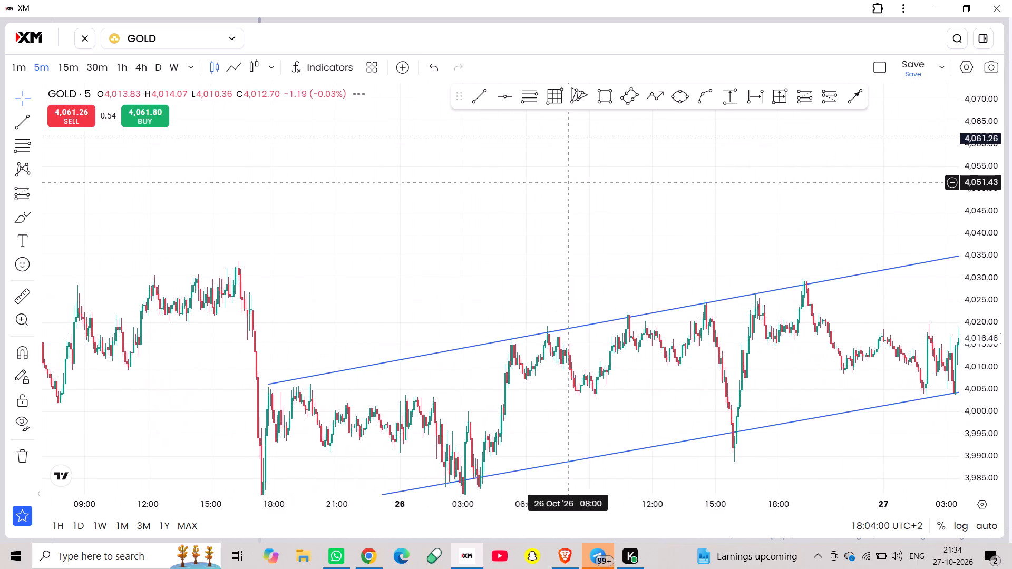
pyautogui.moveTo(413, 264); pyautogui.dragTo(412, 170)
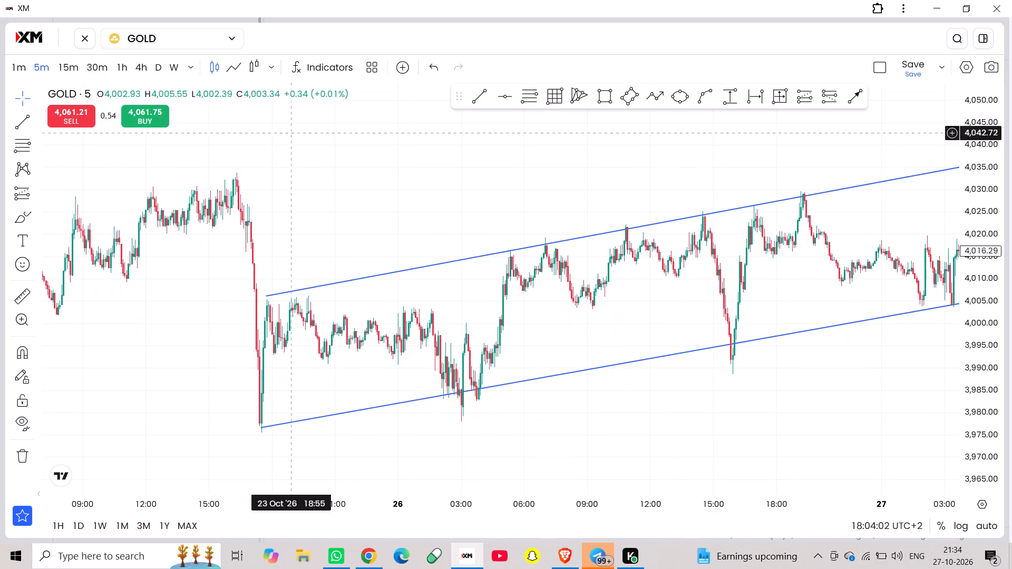
pyautogui.click(474, 92)
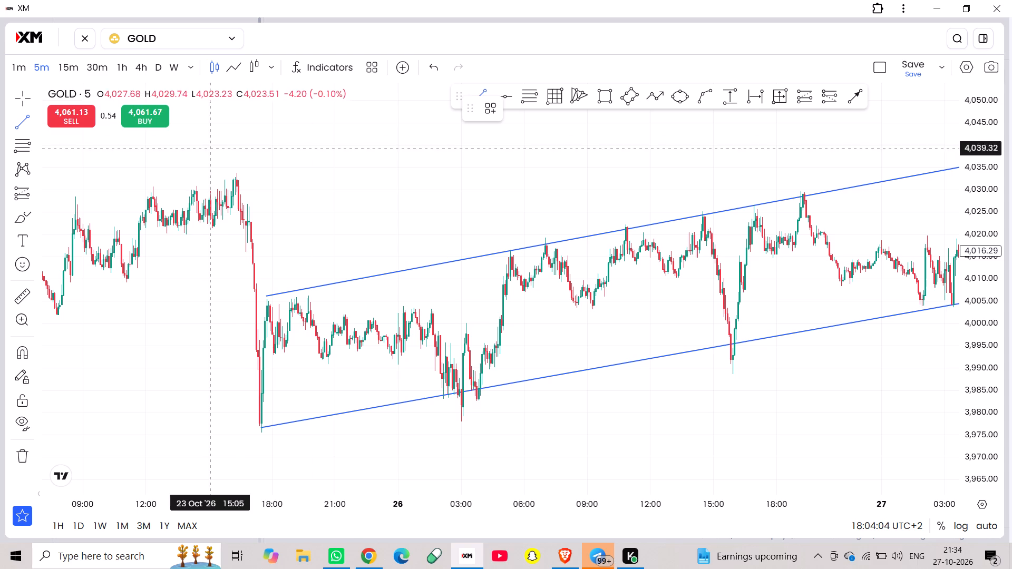
pyautogui.click(236, 180)
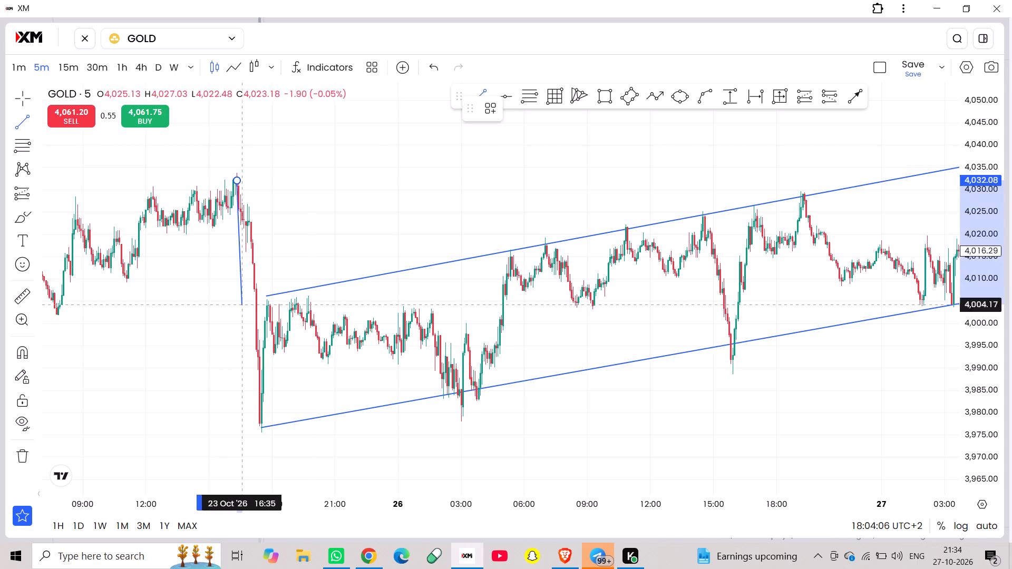
pyautogui.click(238, 424)
# Move the vertical line to 27 October 19:50, spanning about 4,062.80 to 4,008.01, to project the drop from the purple zone.
pyautogui.moveTo(235, 369); pyautogui.dragTo(676, 322)
pyautogui.hscroll(-5, 530, 331)
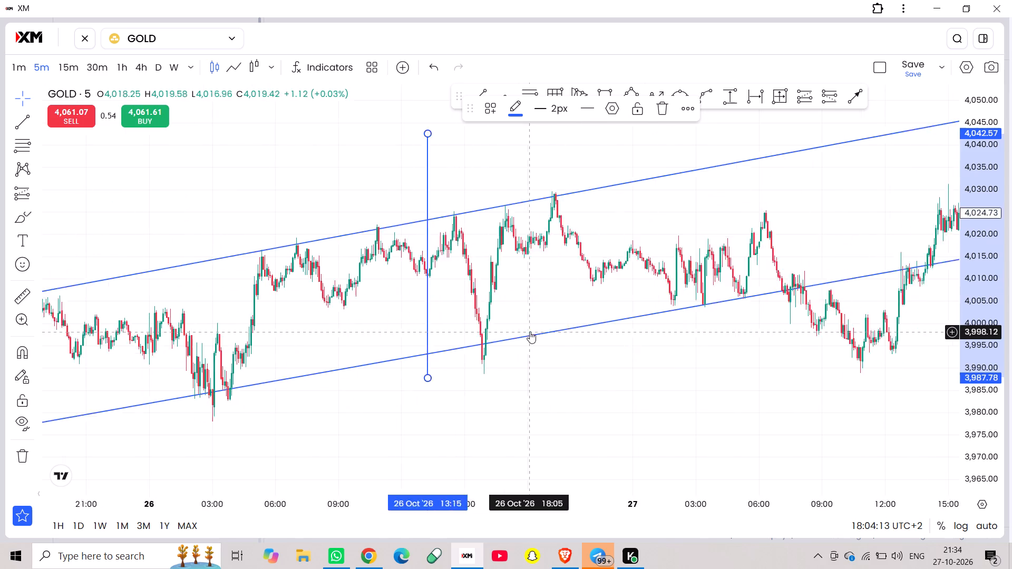
pyautogui.moveTo(333, 180); pyautogui.dragTo(647, 207)
pyautogui.moveTo(780, 195); pyautogui.dragTo(570, 364)
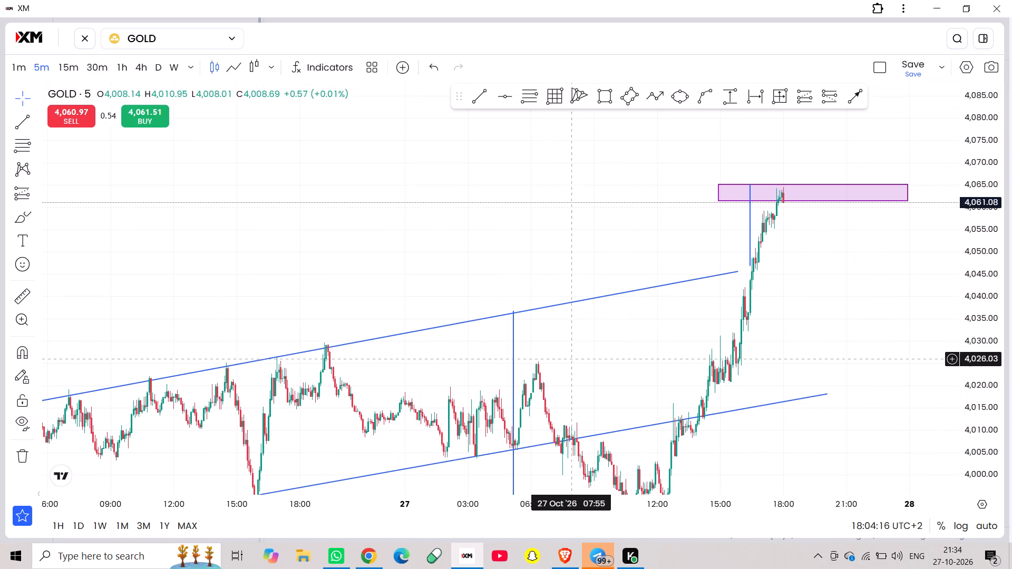
pyautogui.moveTo(514, 348); pyautogui.dragTo(835, 247)
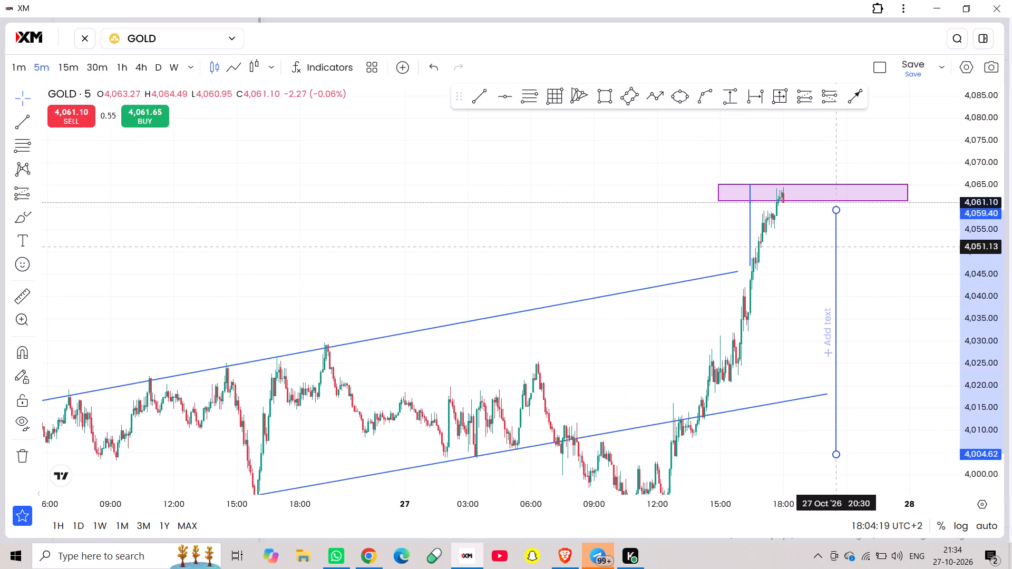
pyautogui.moveTo(835, 247); pyautogui.dragTo(822, 231)
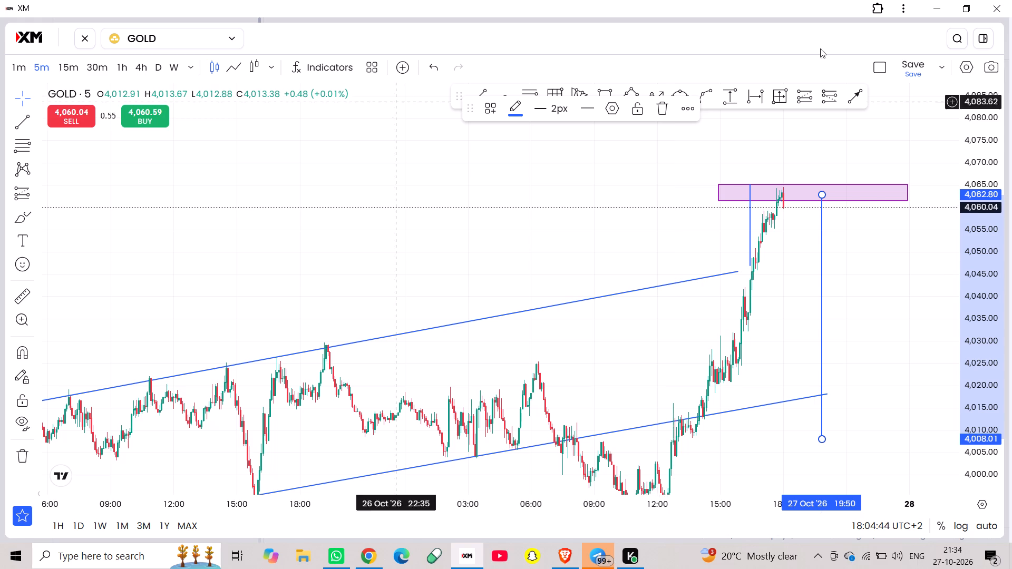
# Place a market sell order for 0.01 lots of GOLD.
pyautogui.click(979, 37)
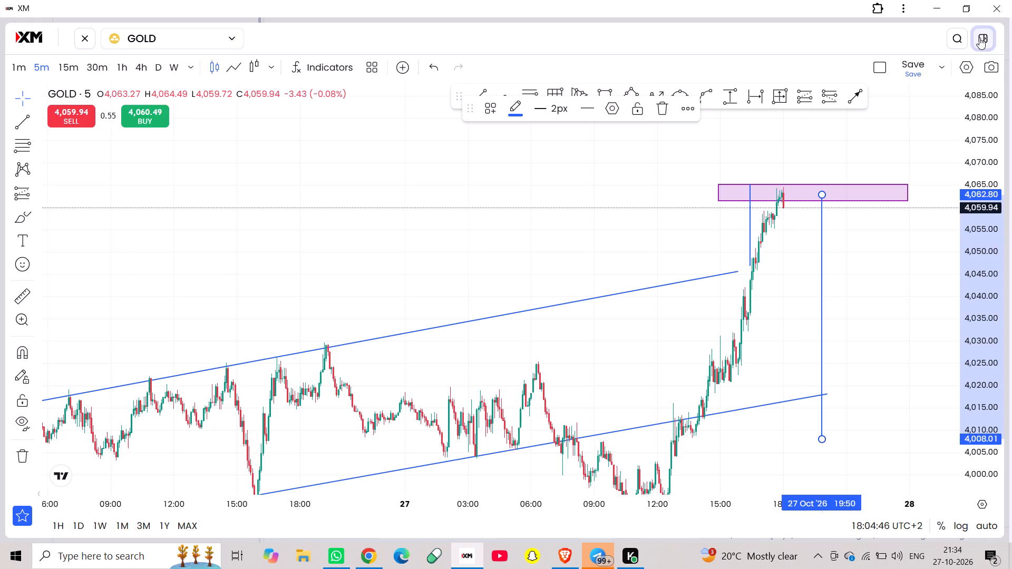
pyautogui.click(870, 73)
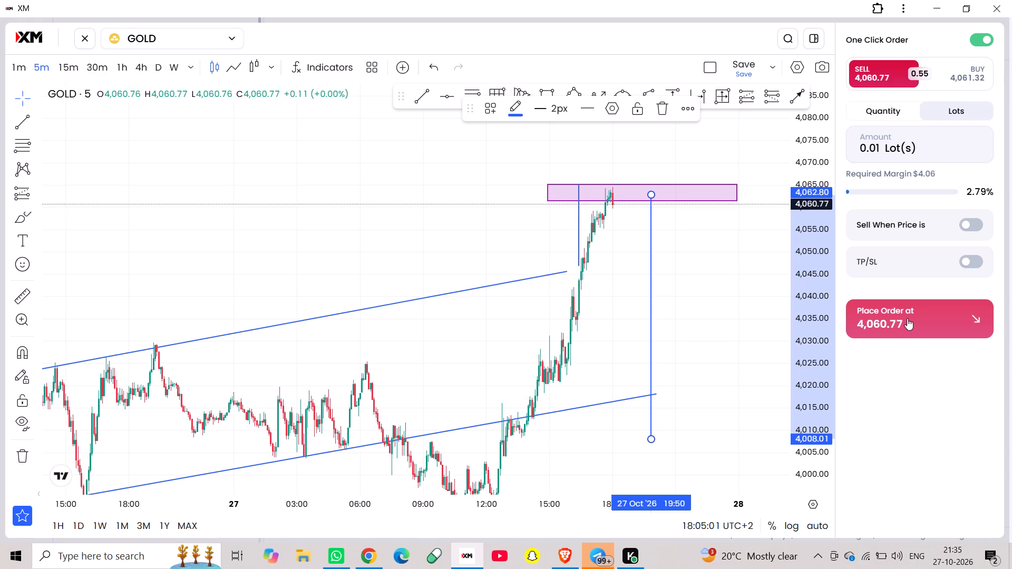
pyautogui.click(907, 318)
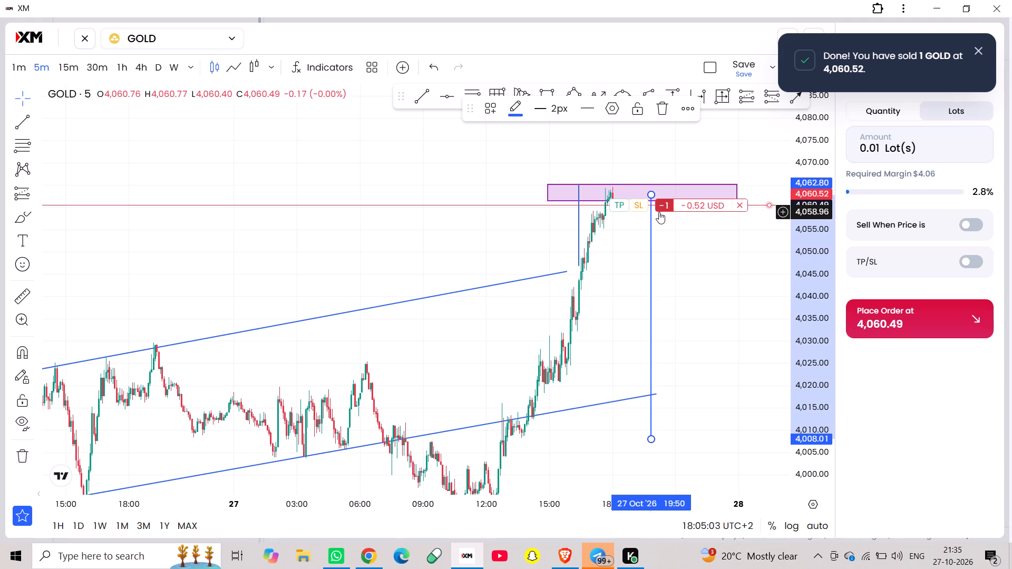
# Set the gold sell position's stop loss at 4,065.02 and its take profit at 4,008.75.
pyautogui.moveTo(641, 205); pyautogui.dragTo(658, 185)
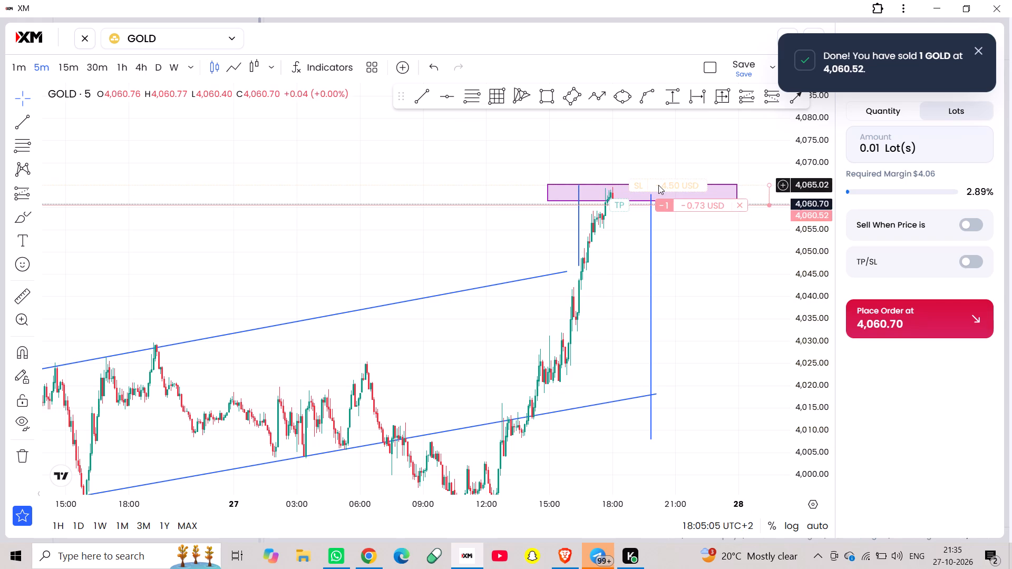
pyautogui.moveTo(638, 207); pyautogui.dragTo(672, 422)
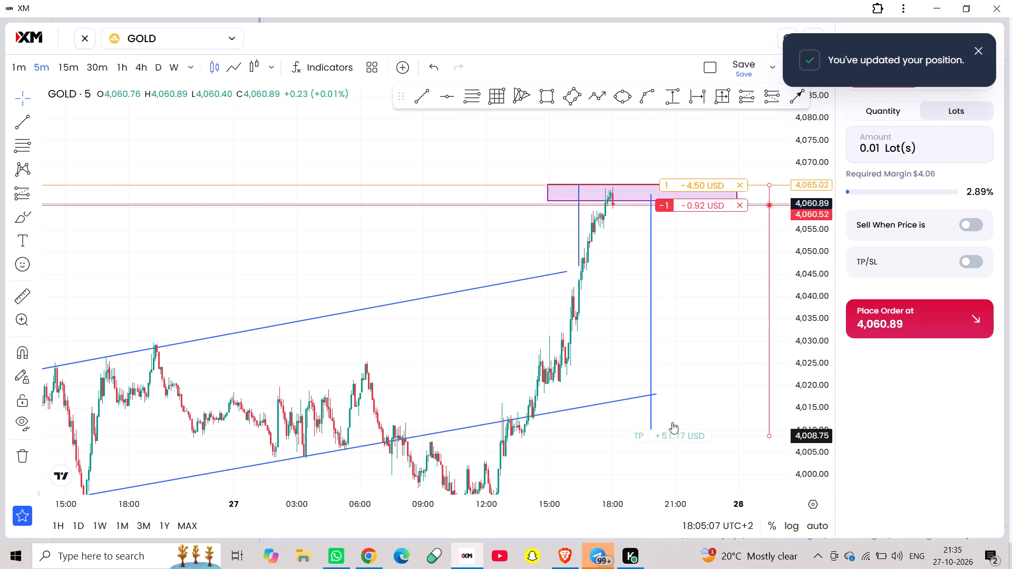
pyautogui.moveTo(672, 422); pyautogui.dragTo(681, 436)
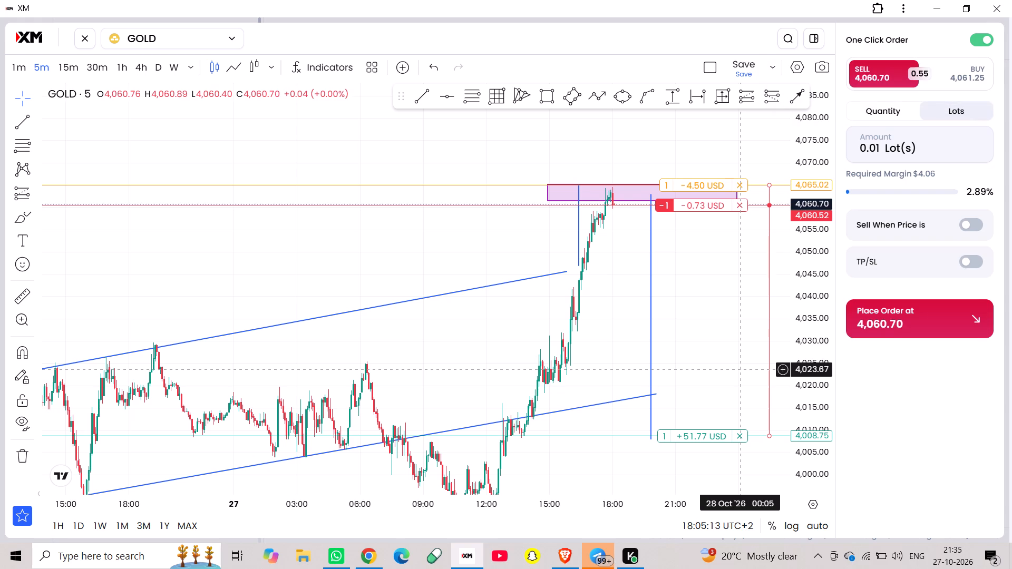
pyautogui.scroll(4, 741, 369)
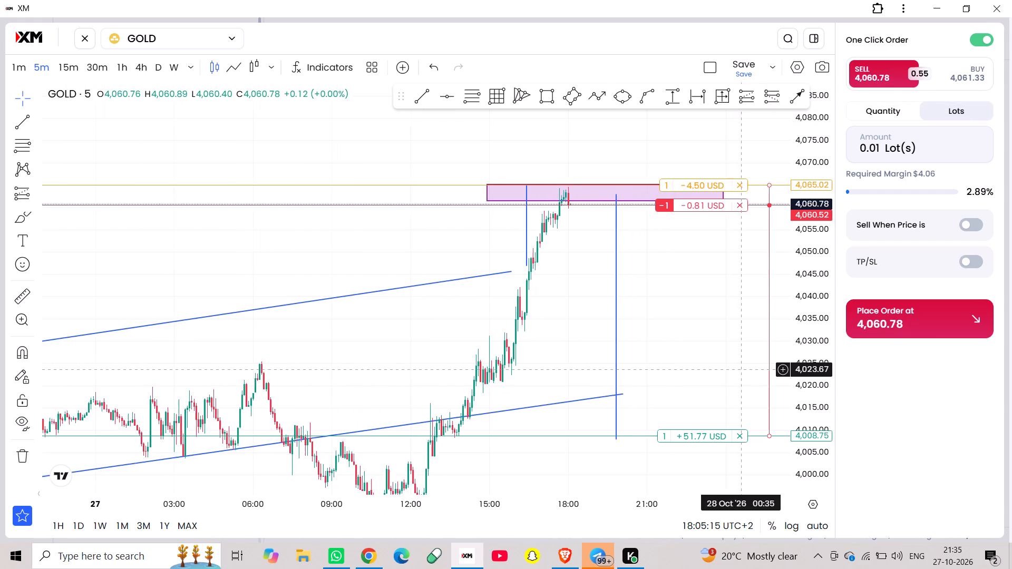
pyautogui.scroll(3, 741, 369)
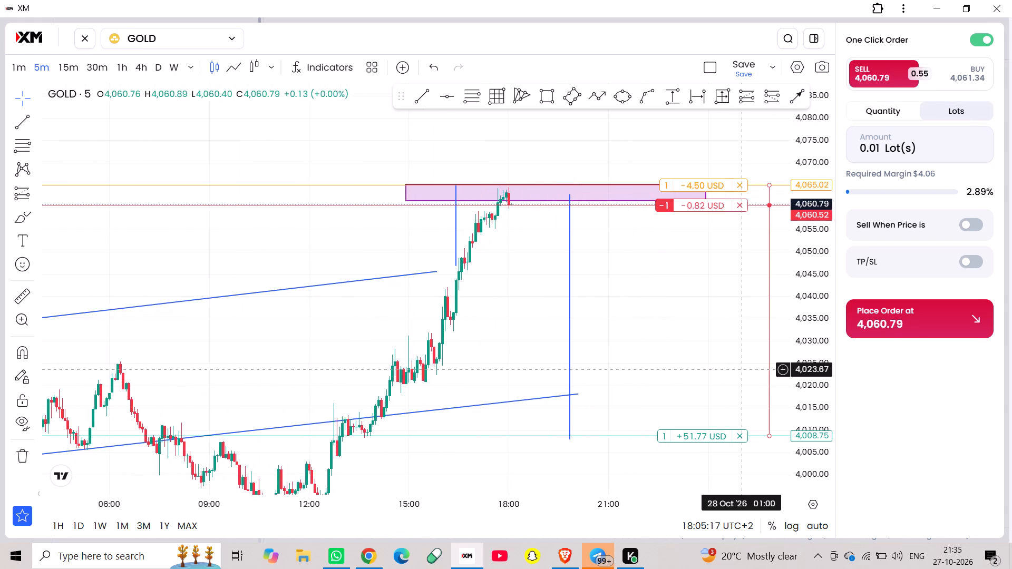
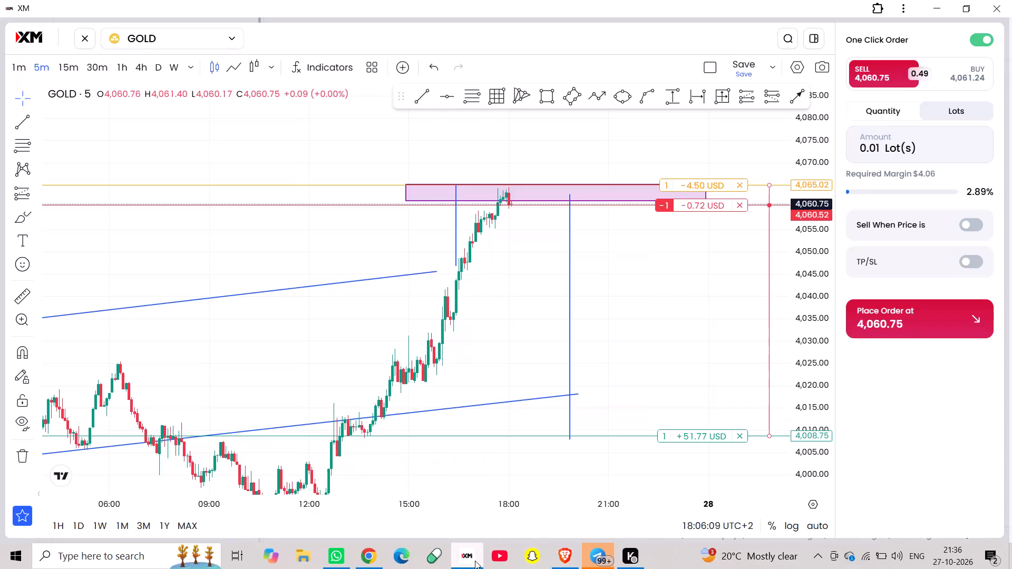
# Switch to Google Chrome to view the 5-minute BTCUSD chart on TradingView.
pyautogui.click(369, 557)
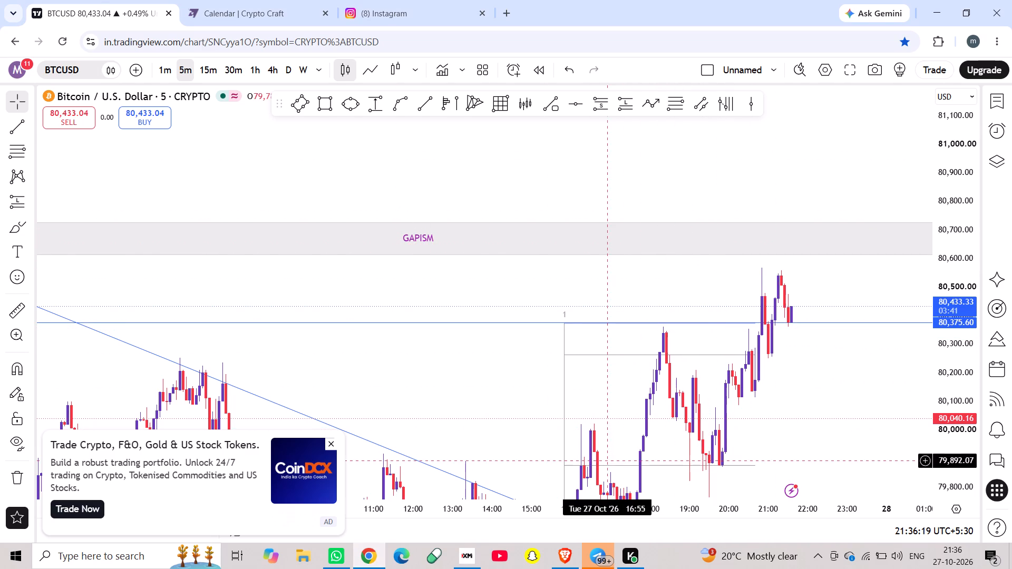
# Check the open GOLD sell position on the XM chart and return to the BTCUSD chart in Google Chrome.
pyautogui.click(560, 551)
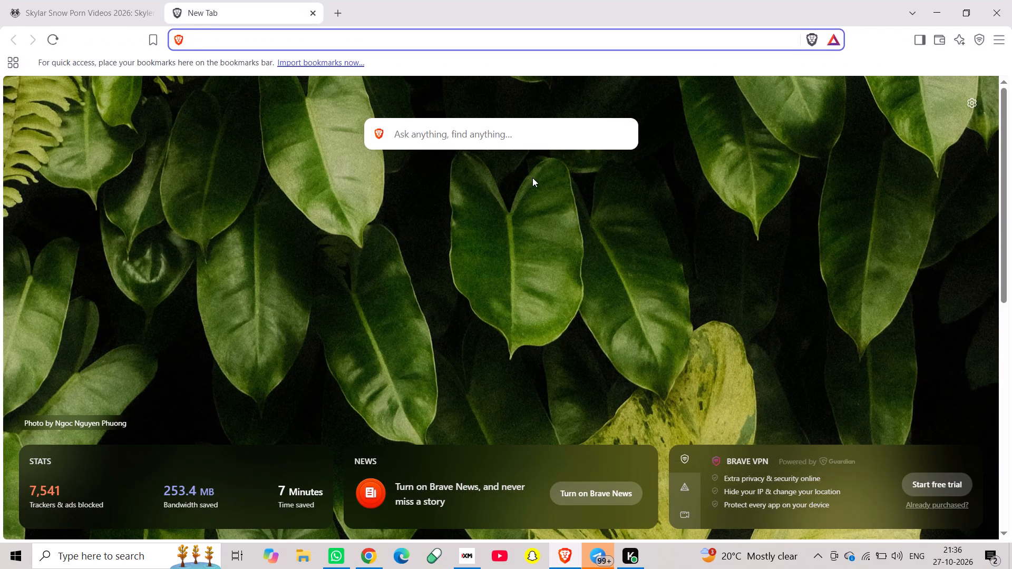
pyautogui.click(455, 560)
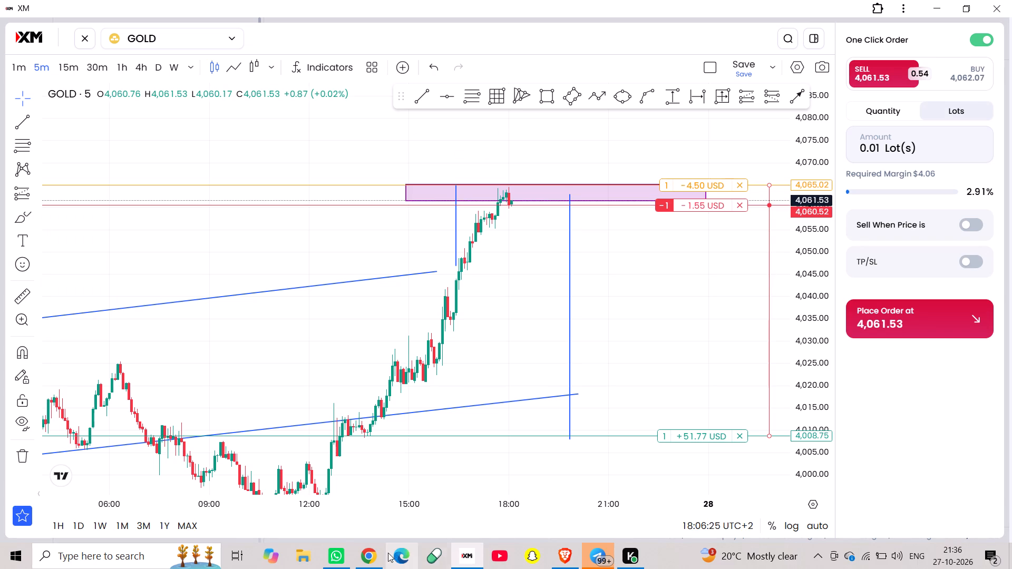
pyautogui.click(373, 556)
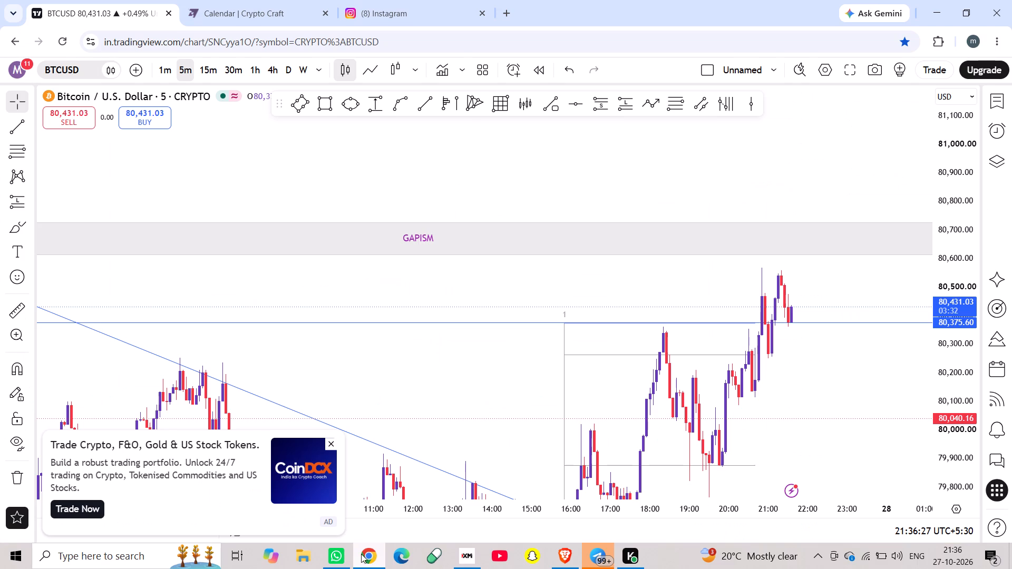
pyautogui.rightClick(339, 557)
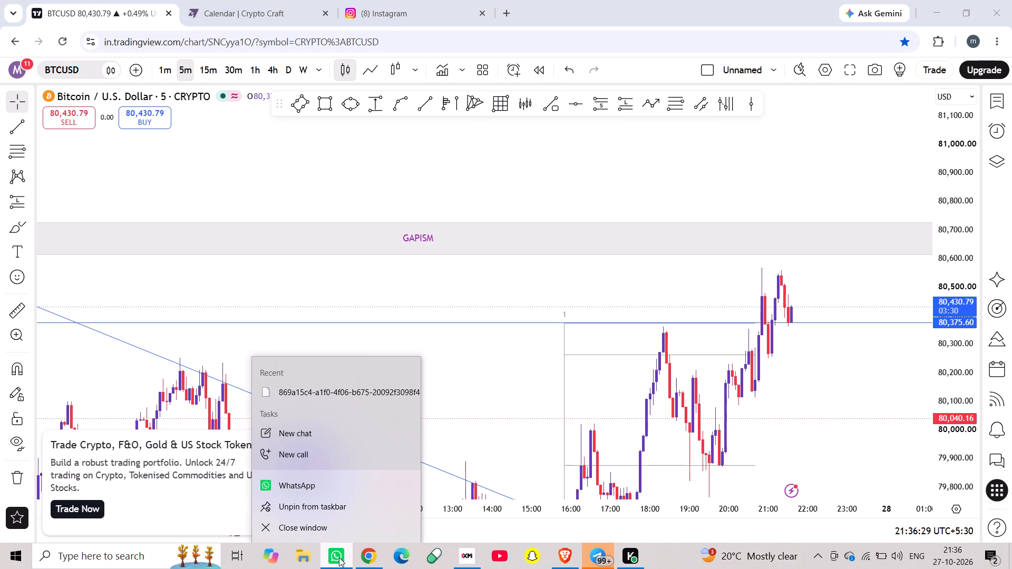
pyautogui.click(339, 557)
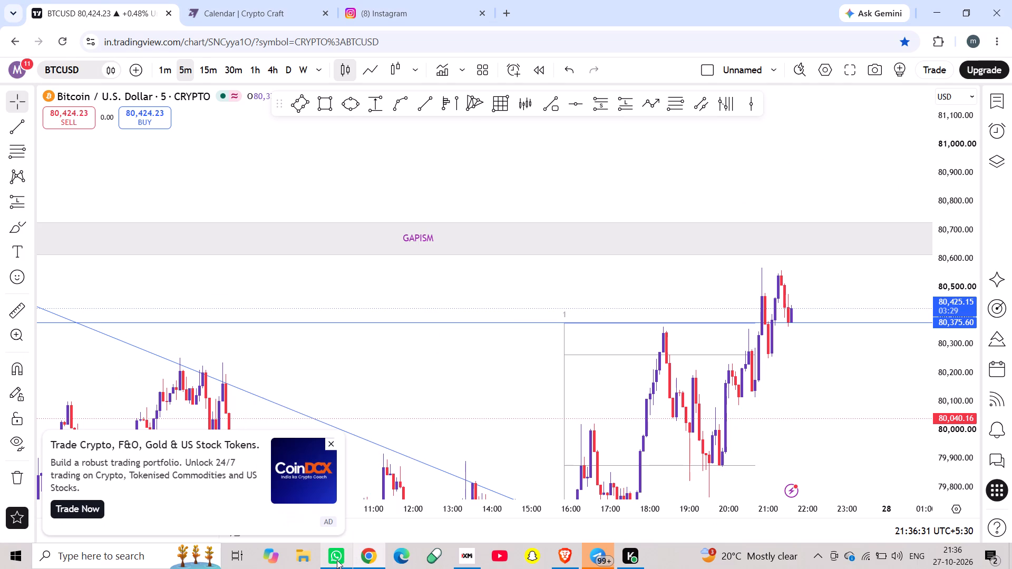
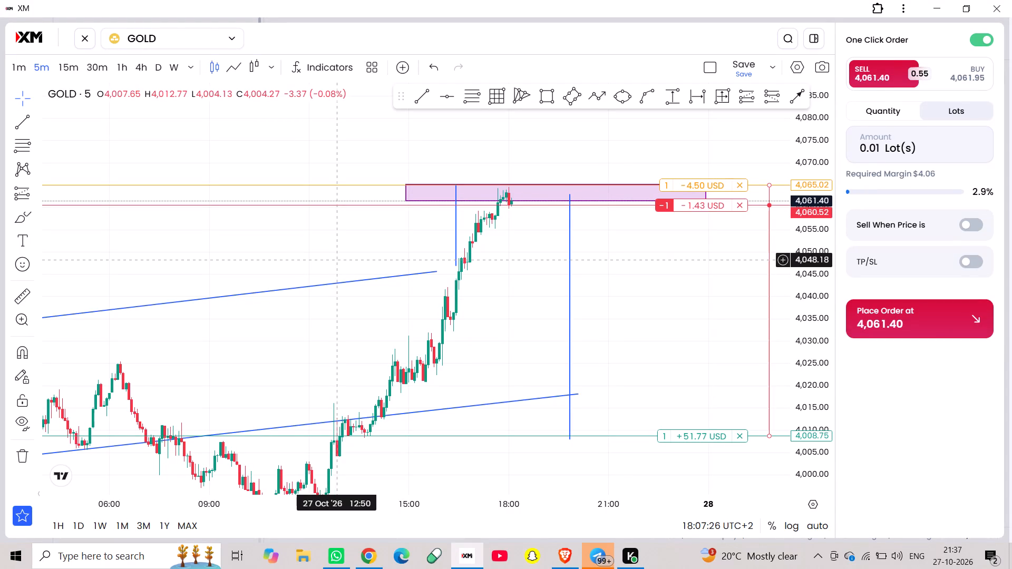
# Examine the 5-minute GOLD price history back to 21 October and the recent rise into the purple zone around the sell position.
pyautogui.scroll(-8, 336, 260)
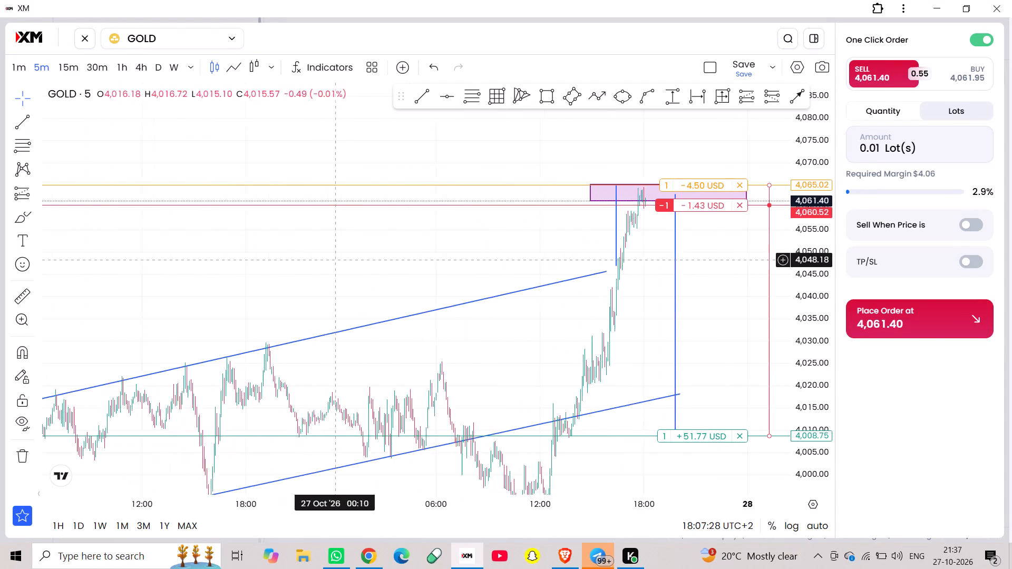
pyautogui.scroll(-9, 336, 260)
pyautogui.scroll(1, 336, 260)
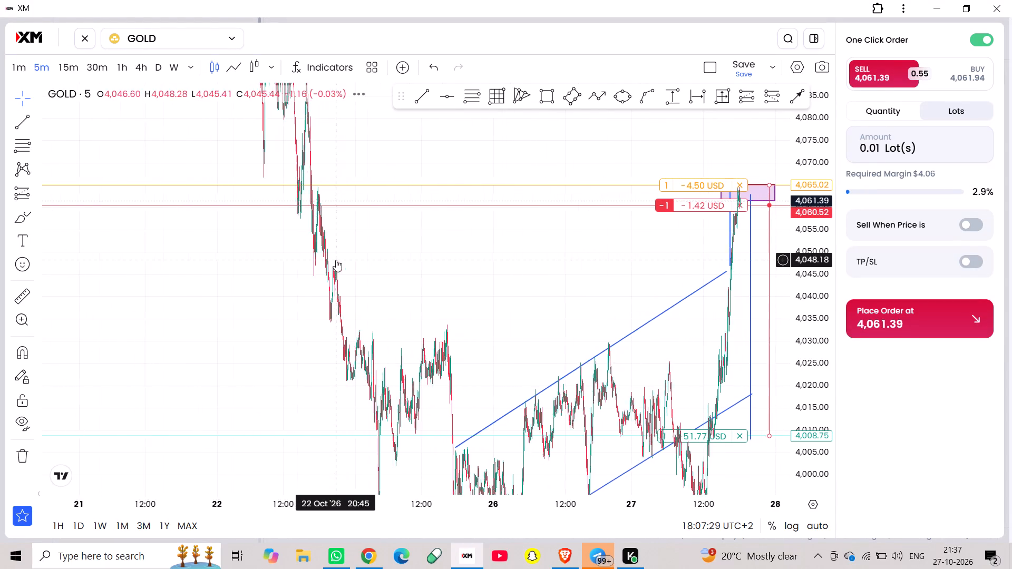
pyautogui.scroll(10, 336, 260)
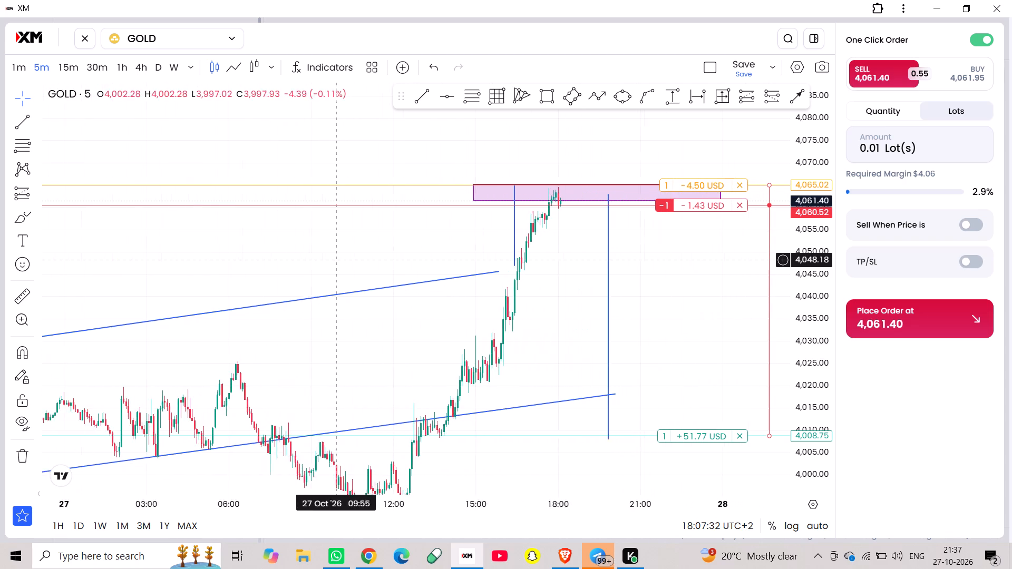
pyautogui.scroll(6, 336, 260)
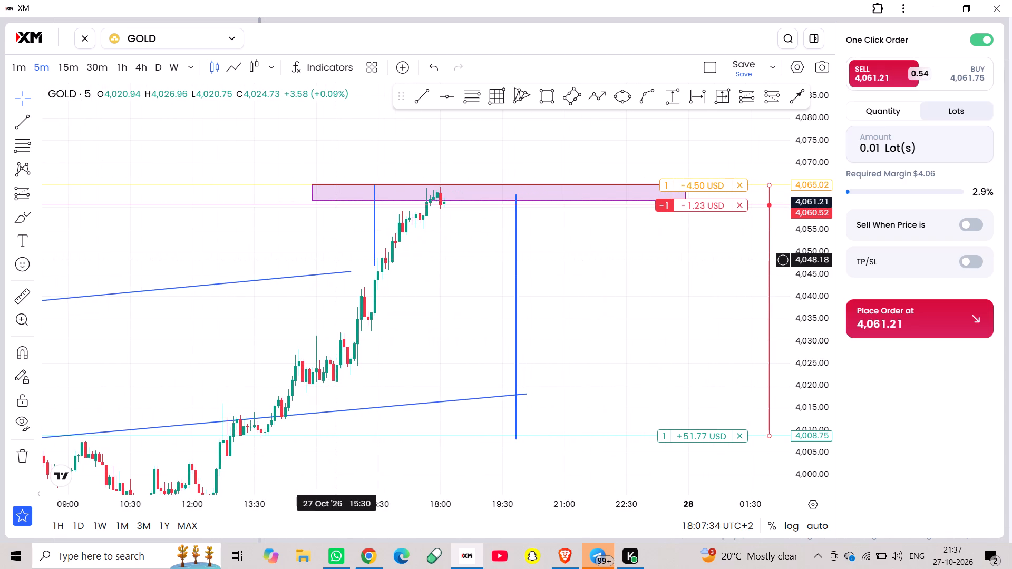
# Switch the chart's instrument from GOLD to BTCUSD.
pyautogui.click(145, 45)
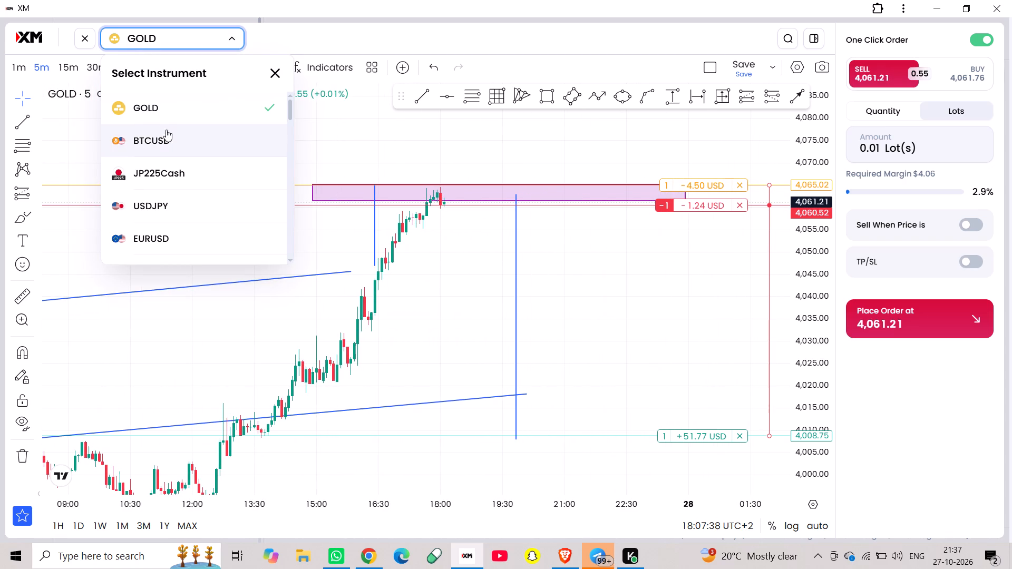
pyautogui.click(166, 136)
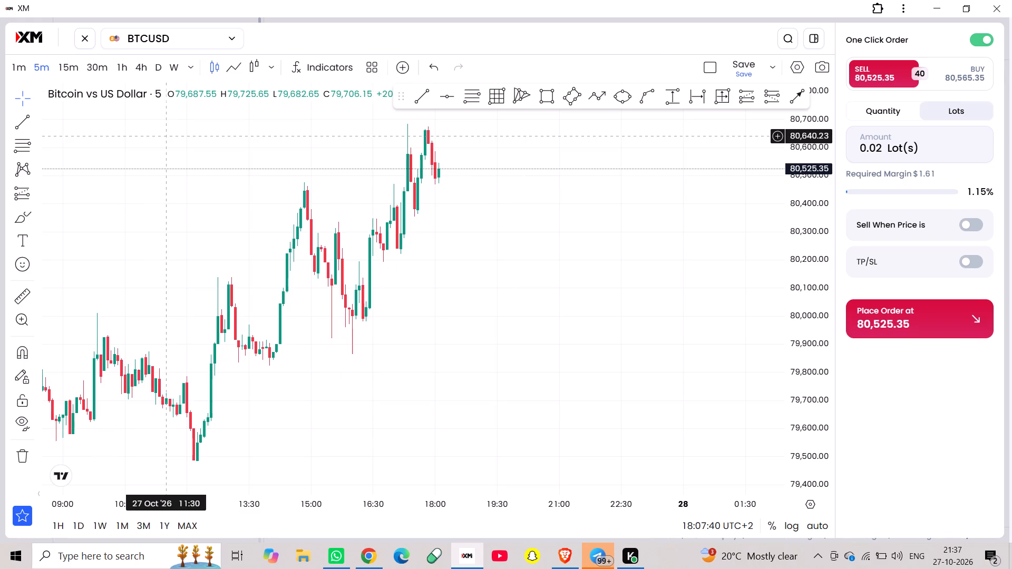
# Draw a curve under the BTCUSD lows from about 79,538 at 26 Oct 15:35, rising to about 80,620 beyond the latest candles.
pyautogui.scroll(-8, 305, 238)
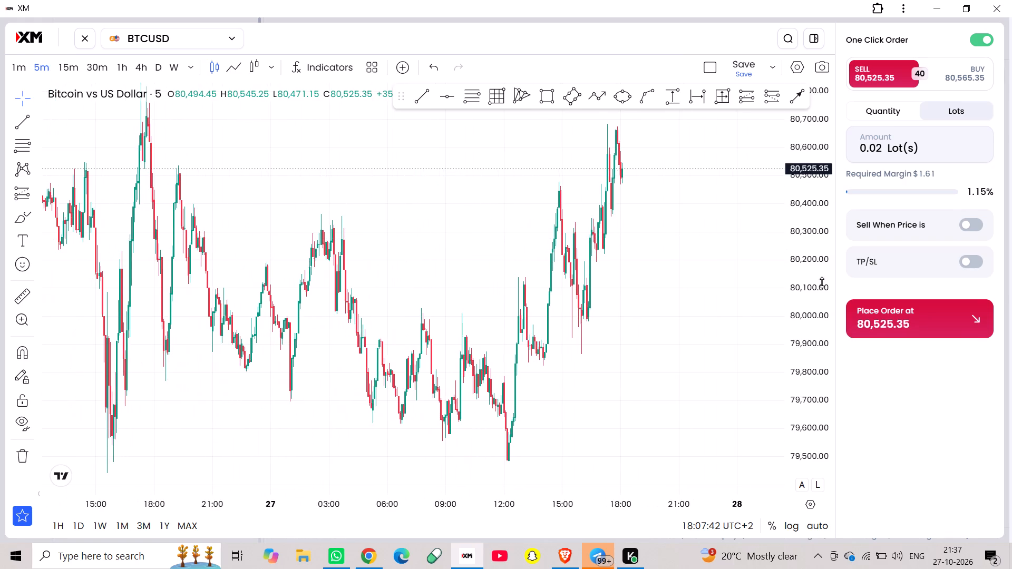
pyautogui.scroll(-16, 819, 295)
pyautogui.scroll(6, 819, 295)
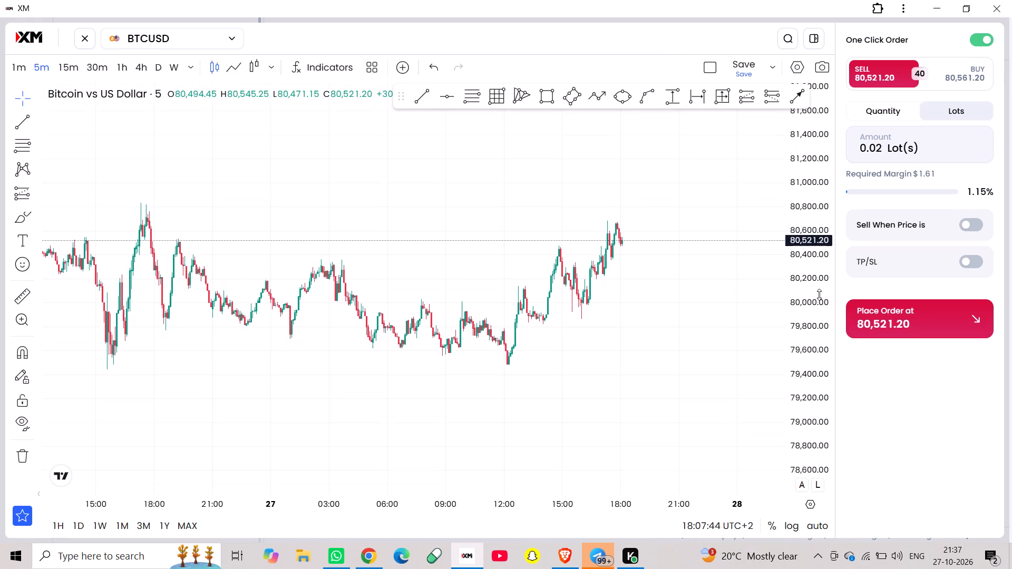
pyautogui.scroll(5, 819, 295)
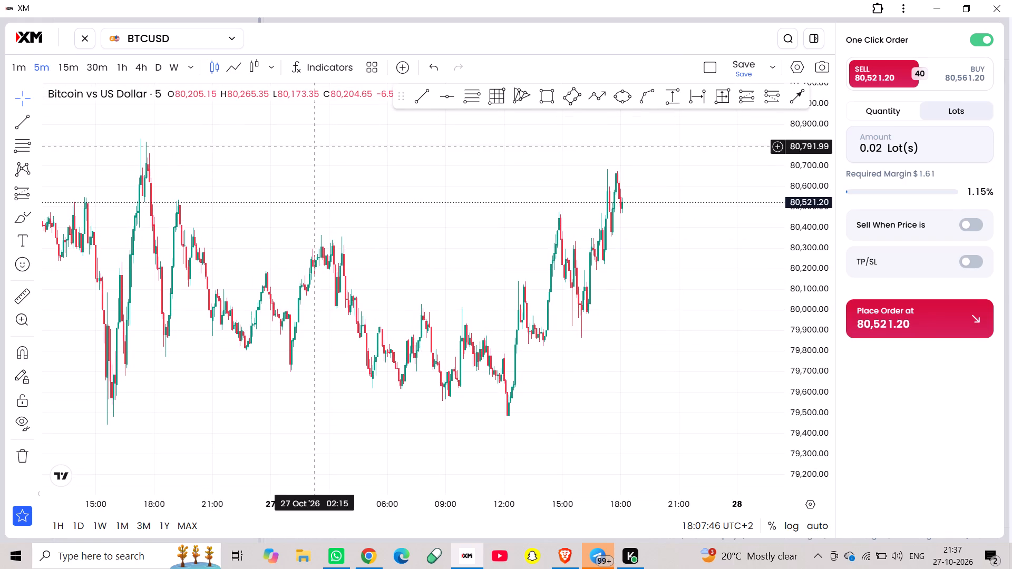
pyautogui.click(644, 93)
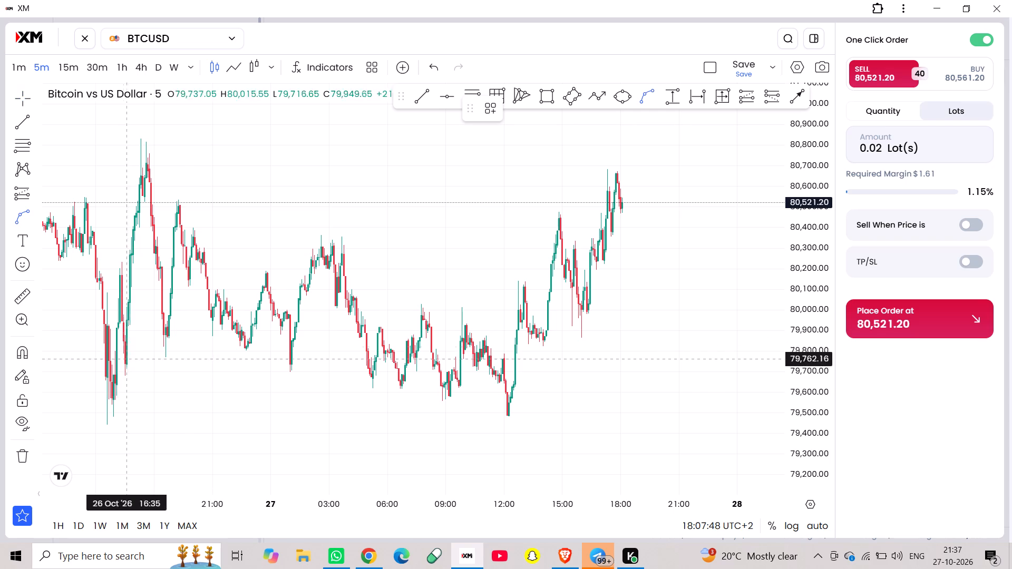
pyautogui.click(108, 405)
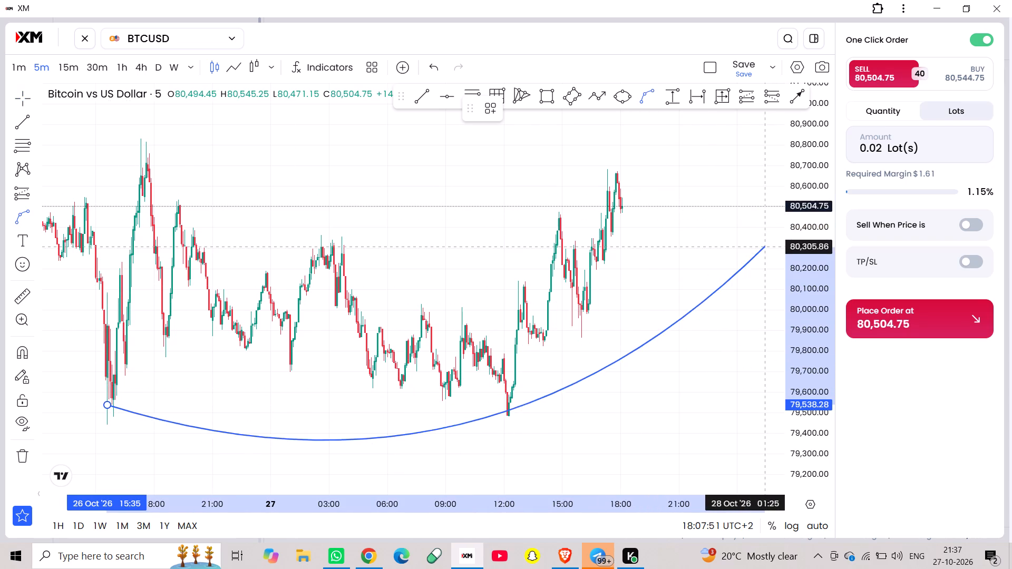
pyautogui.click(752, 181)
pyautogui.click(686, 347)
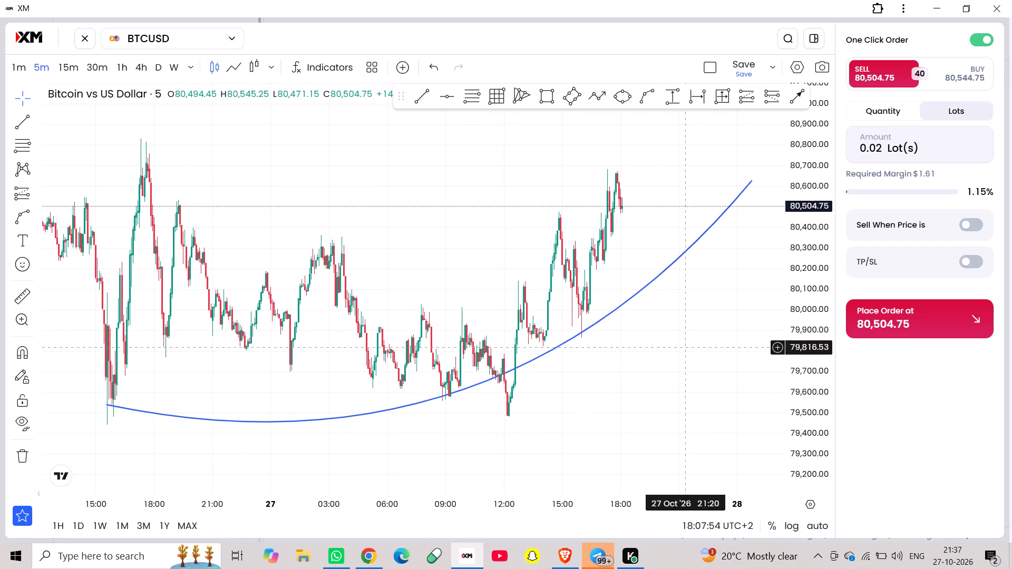
# Draw a second curve above the price from the 26 Oct 17:25 high near 80,837 to about 80,520 at 28 Oct 00:10.
pyautogui.moveTo(686, 347); pyautogui.dragTo(648, 401)
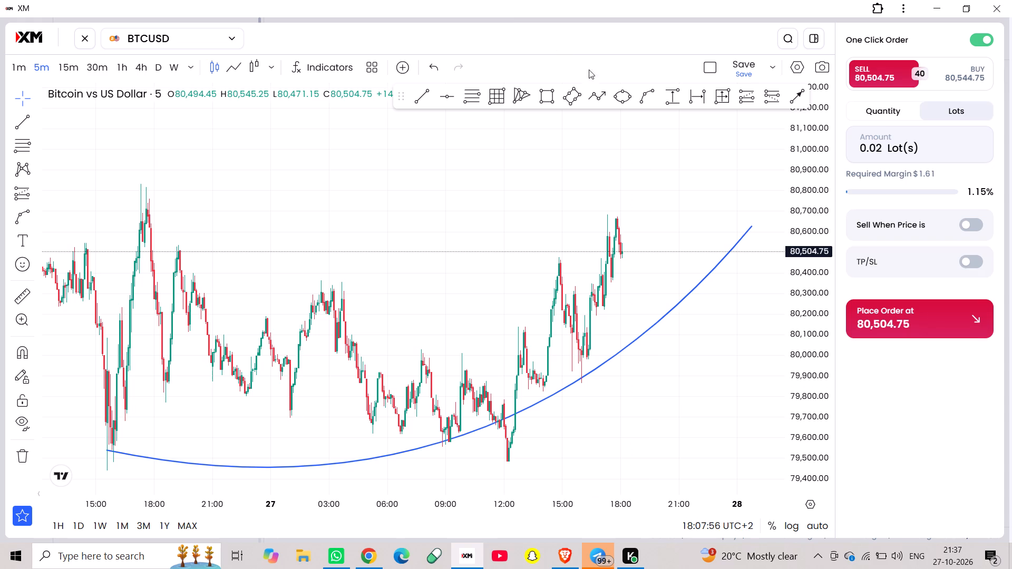
pyautogui.click(648, 97)
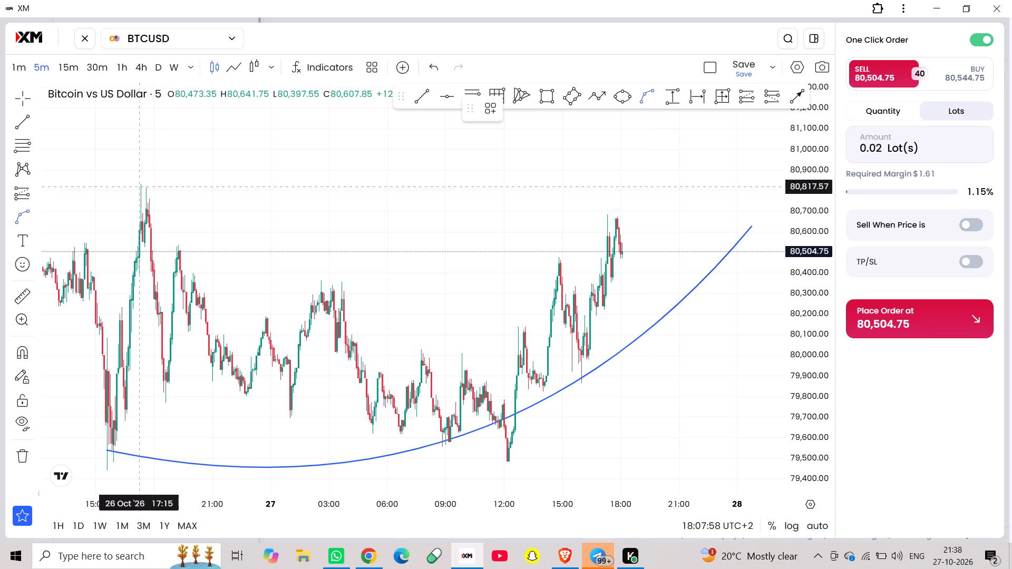
pyautogui.click(142, 183)
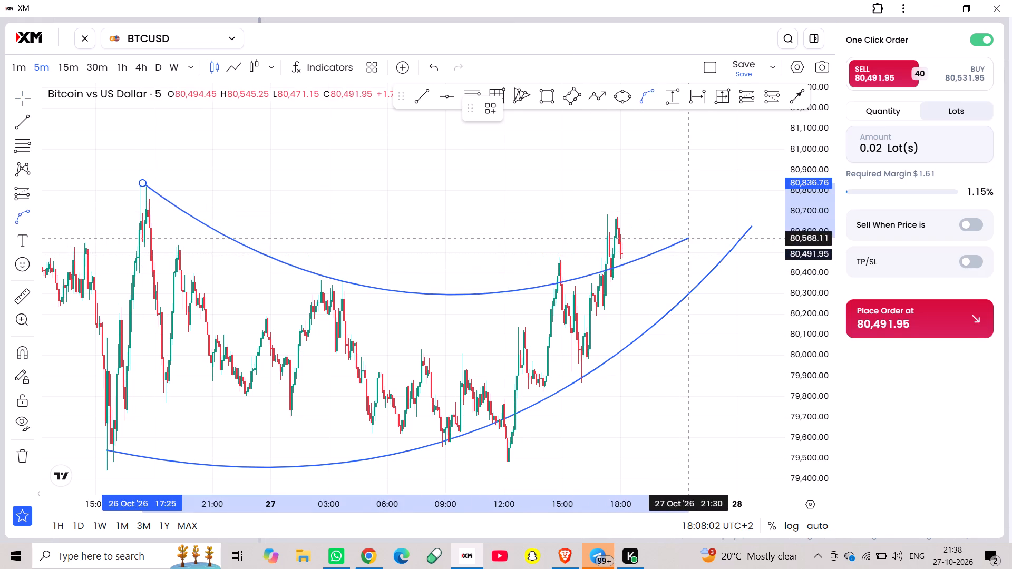
pyautogui.click(741, 248)
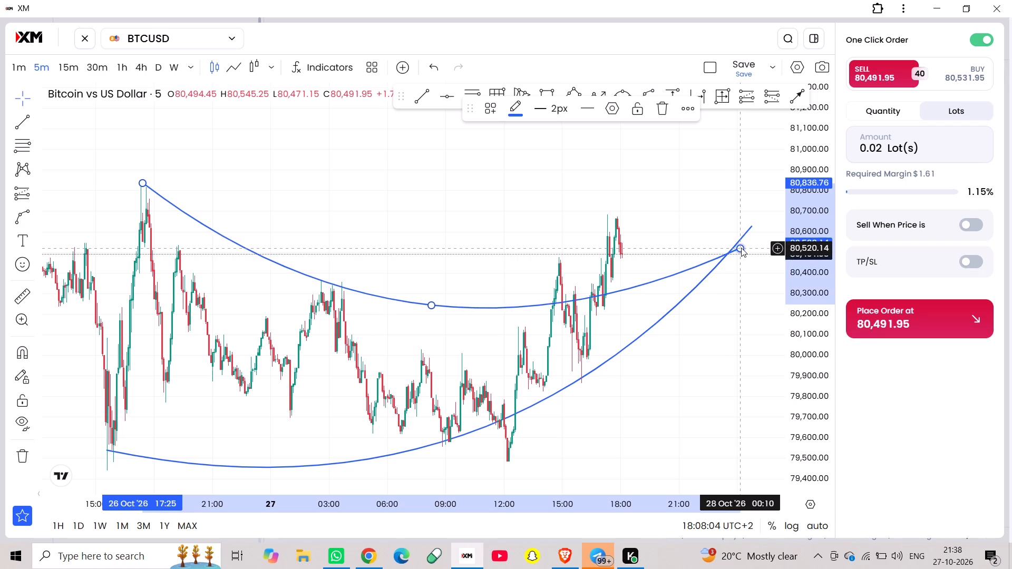
# Draw a near-vertical trend line along the 26 Oct morning rise, from about 79,724 up to about 80,351 at 10:25.
pyautogui.moveTo(667, 365); pyautogui.dragTo(675, 327)
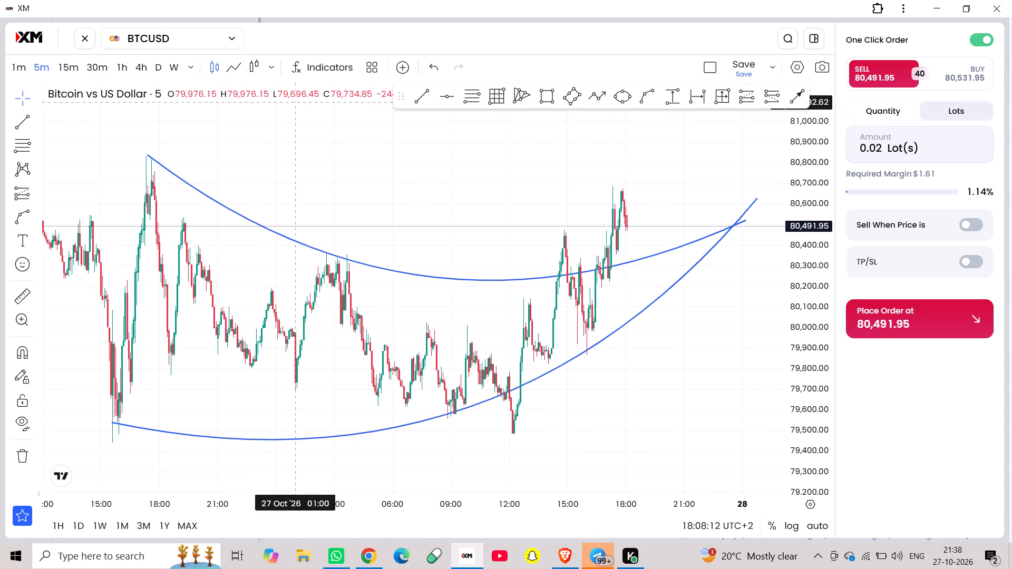
pyautogui.click(421, 105)
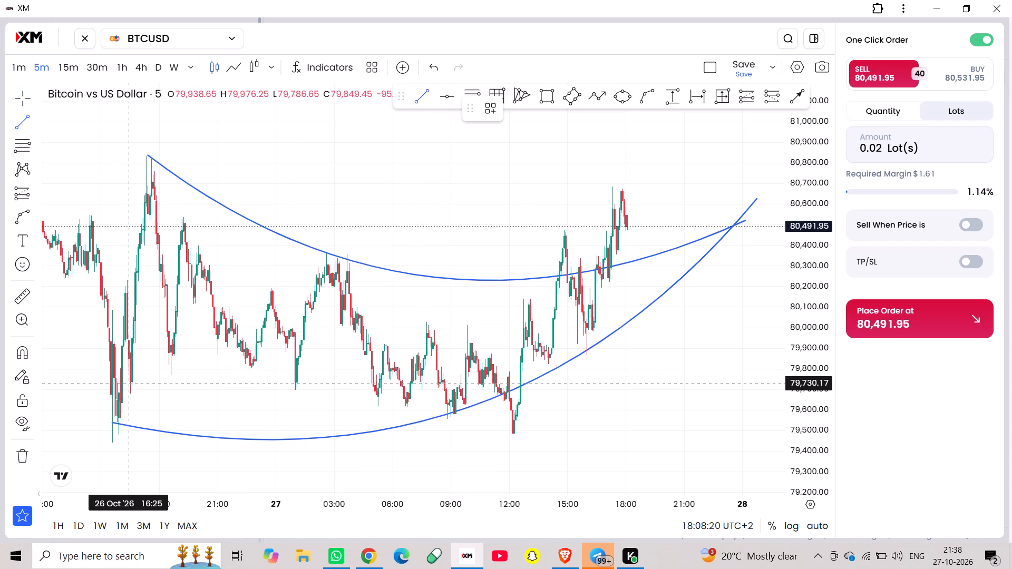
pyautogui.hscroll(2, 130, 383)
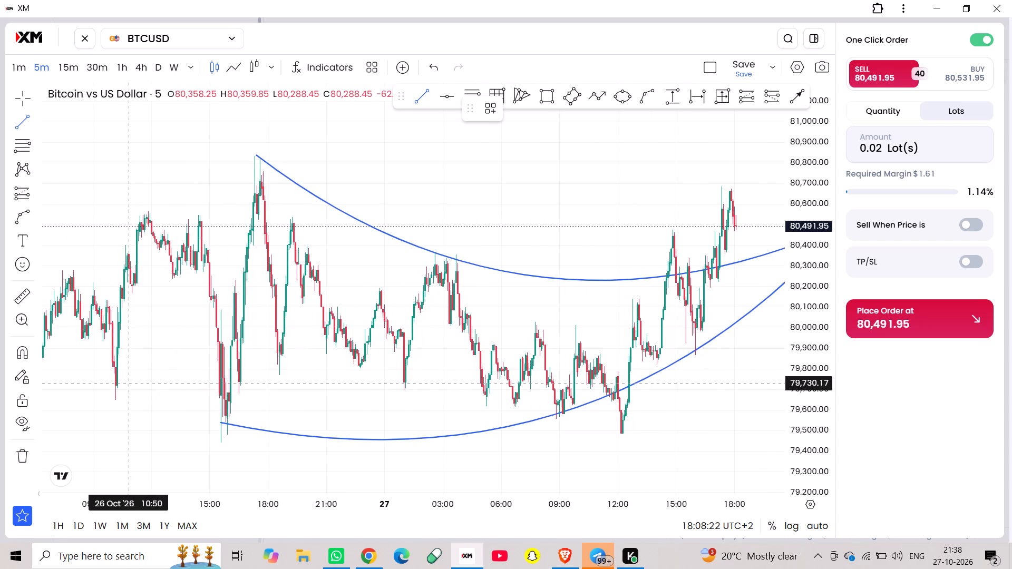
pyautogui.hscroll(1, 130, 383)
pyautogui.click(127, 384)
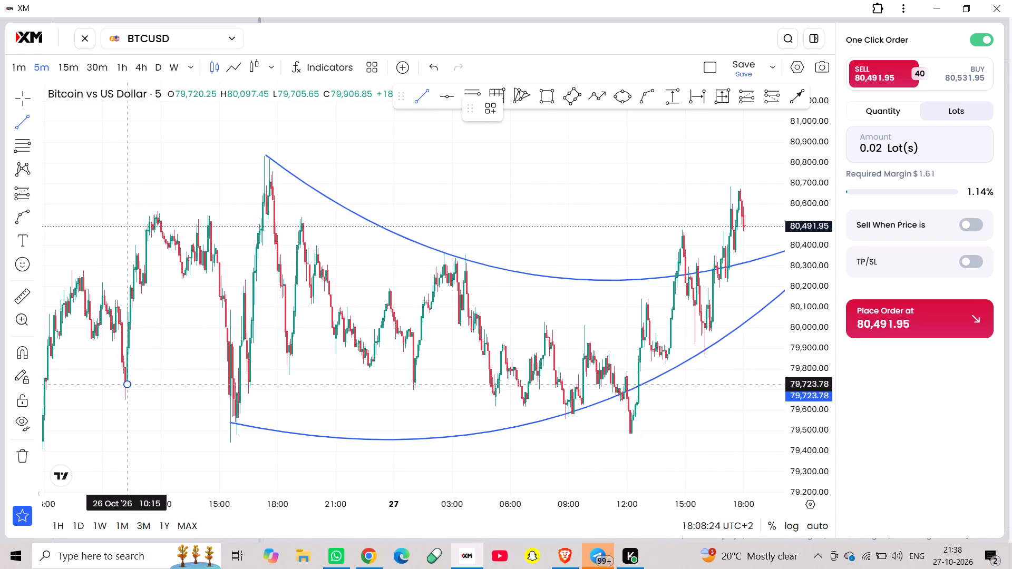
pyautogui.click(131, 255)
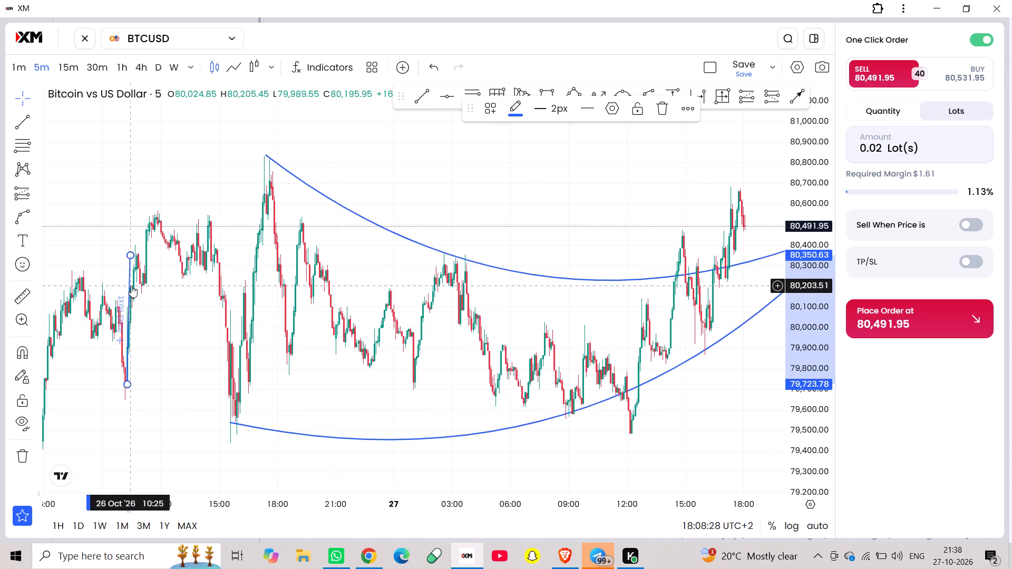
# Move the near-vertical line to the 27 Oct 17:20 breakout above the upper curve, spanning about 80,229 to 80,856.
pyautogui.moveTo(131, 286); pyautogui.dragTo(714, 203)
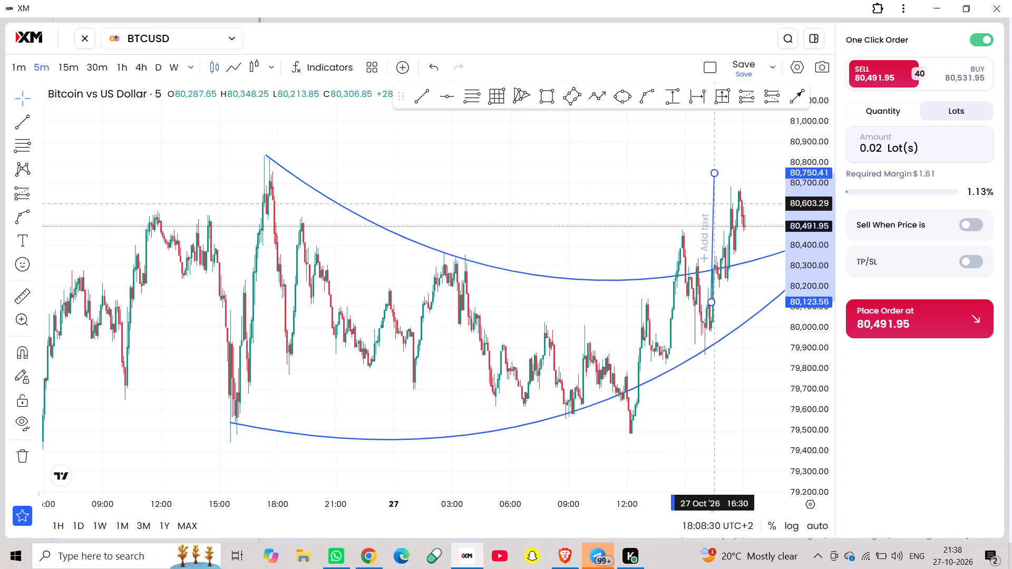
pyautogui.moveTo(714, 203); pyautogui.dragTo(731, 181)
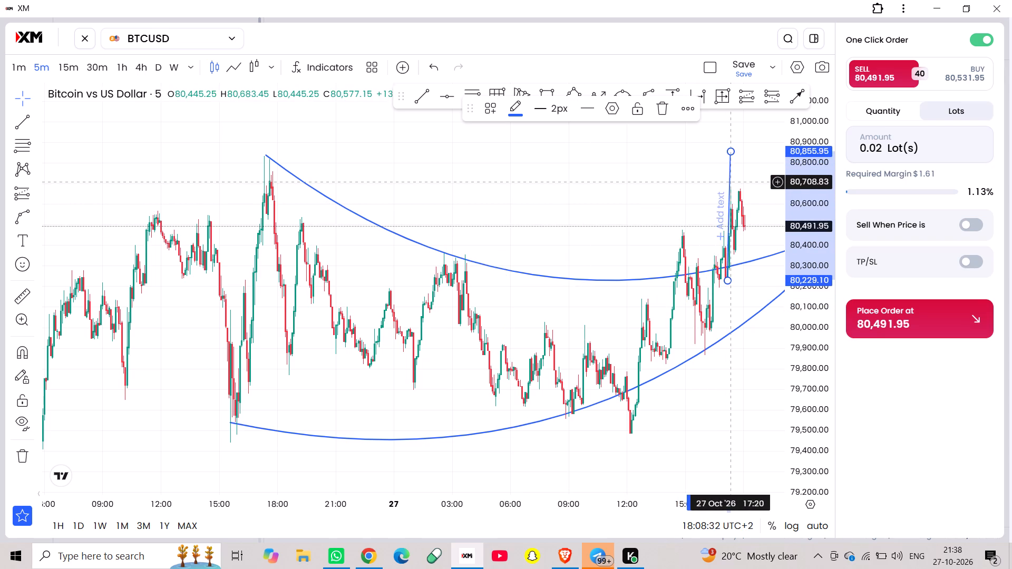
pyautogui.scroll(7, 653, 193)
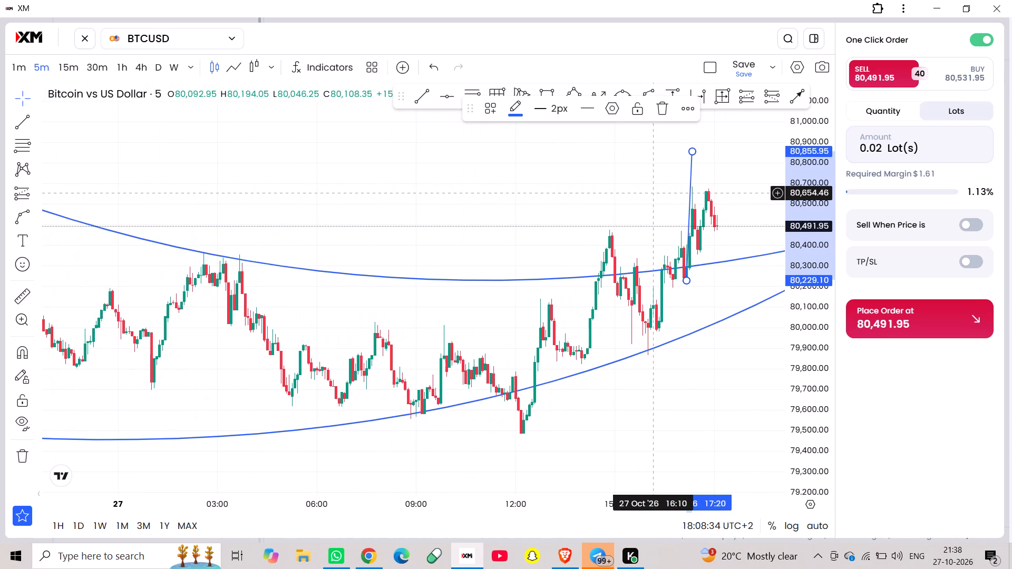
# Switch the chart's instrument back to GOLD.
pyautogui.click(157, 33)
pyautogui.click(165, 104)
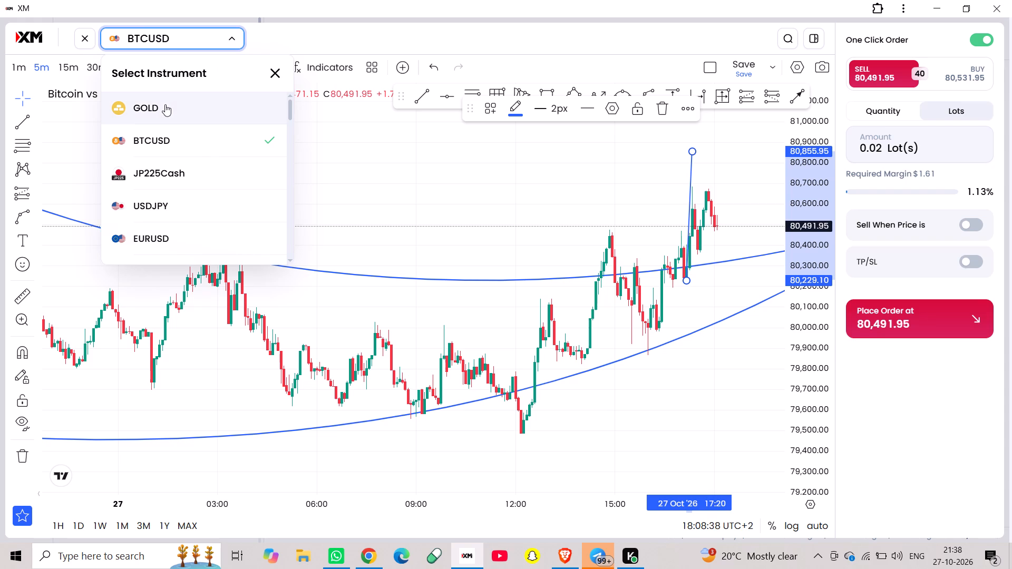
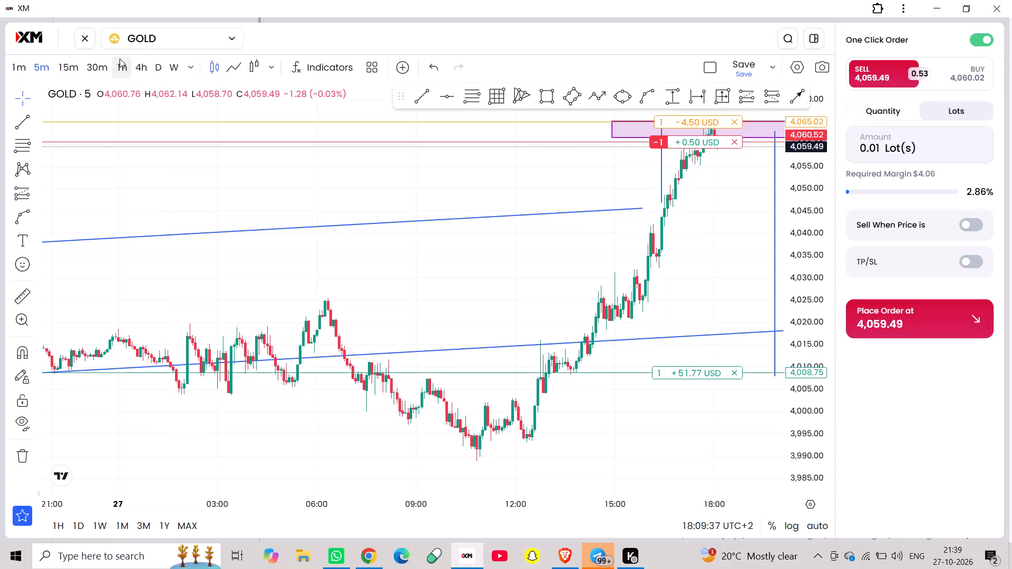
# Leave the expanded GOLD chart and open the EURUSD chart from the Popular instruments.
pyautogui.click(87, 39)
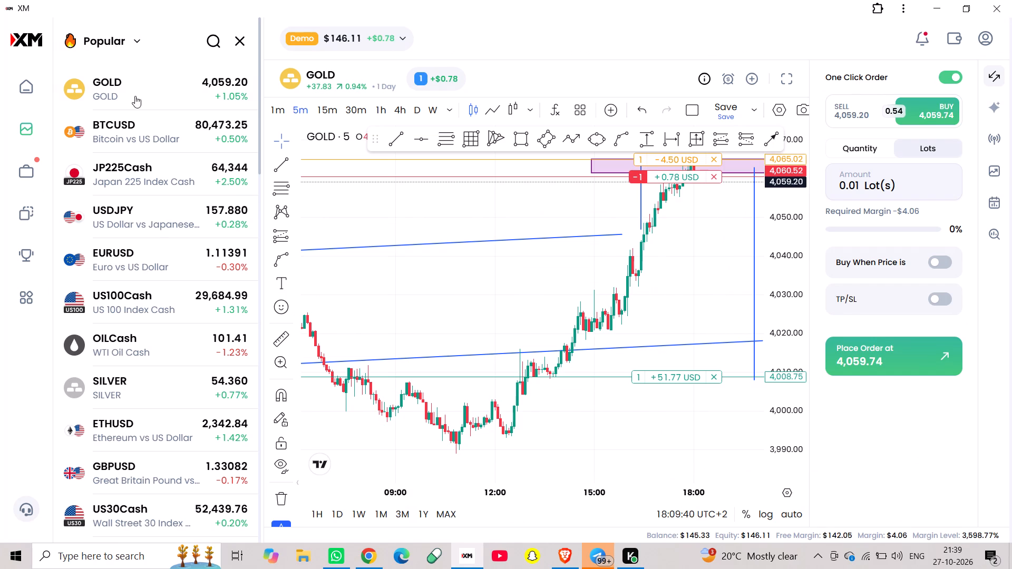
pyautogui.click(131, 250)
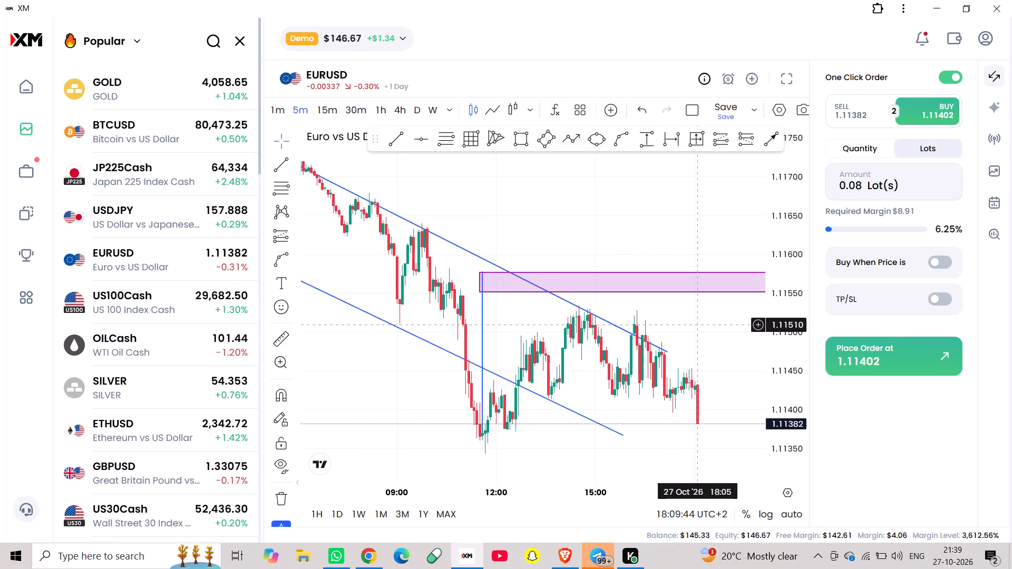
# Close the XM trading window.
pyautogui.click(1011, 3)
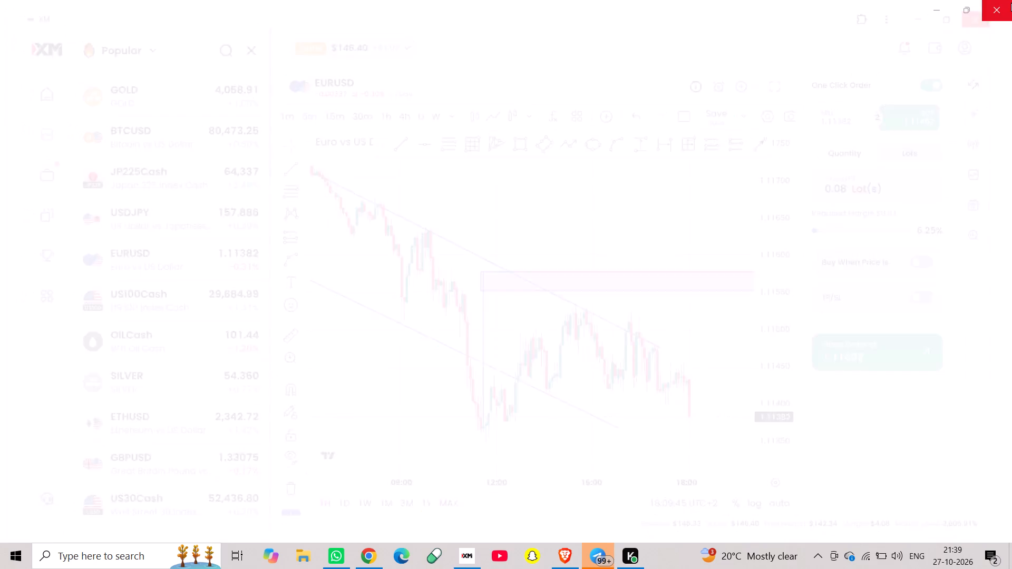
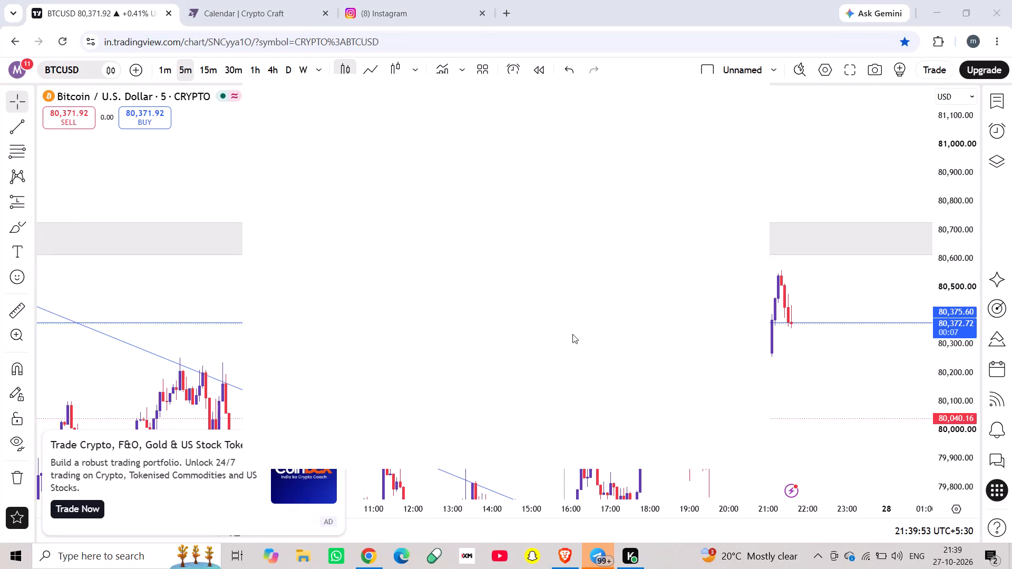
# Close the browser window that holds the BTCUSD chart, the calendar and Instagram.
pyautogui.click(1011, 1)
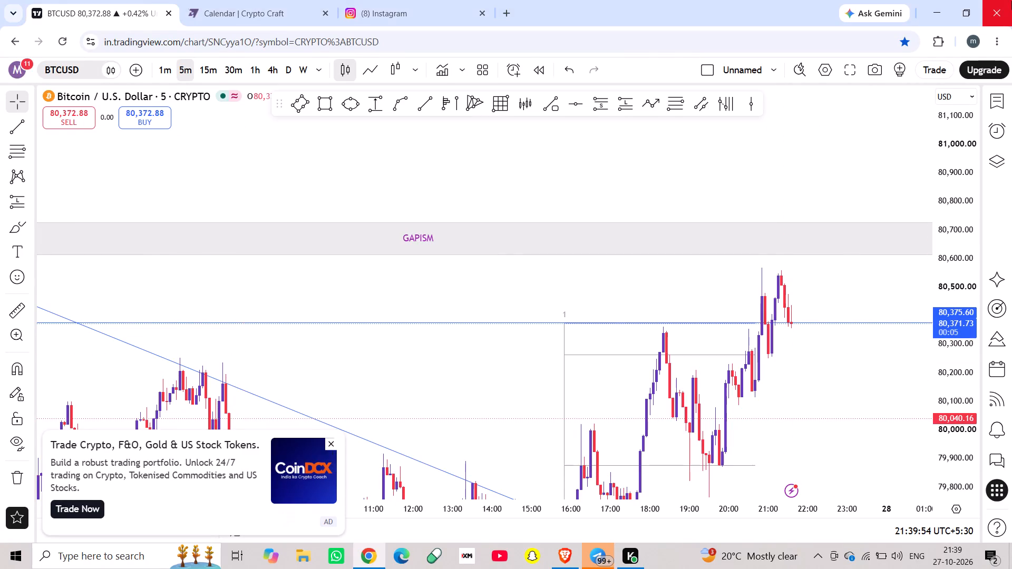
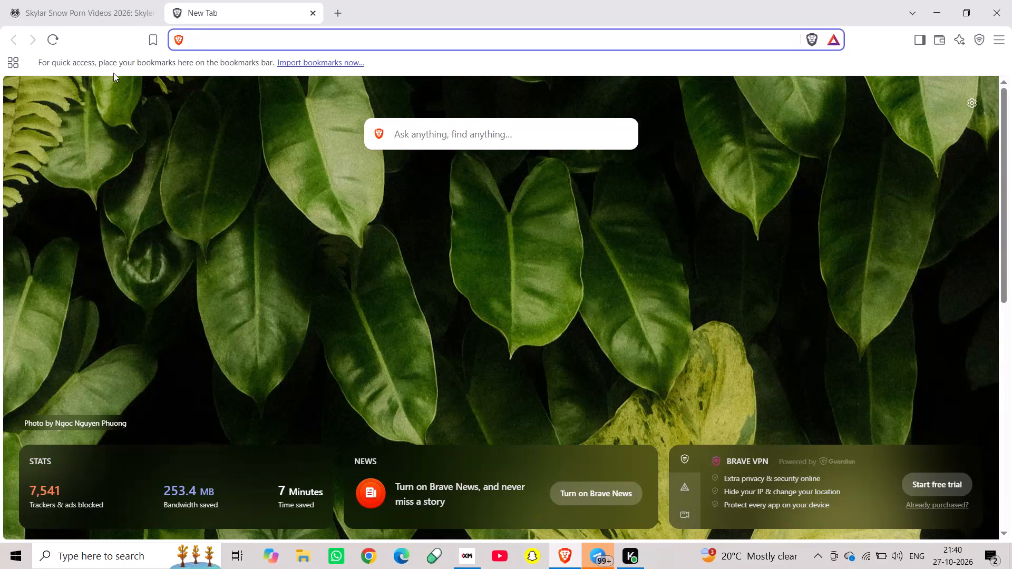
# Switch from the browser's new tab to the XM app to view the trading account overview.
pyautogui.click(262, 41)
pyautogui.click(471, 560)
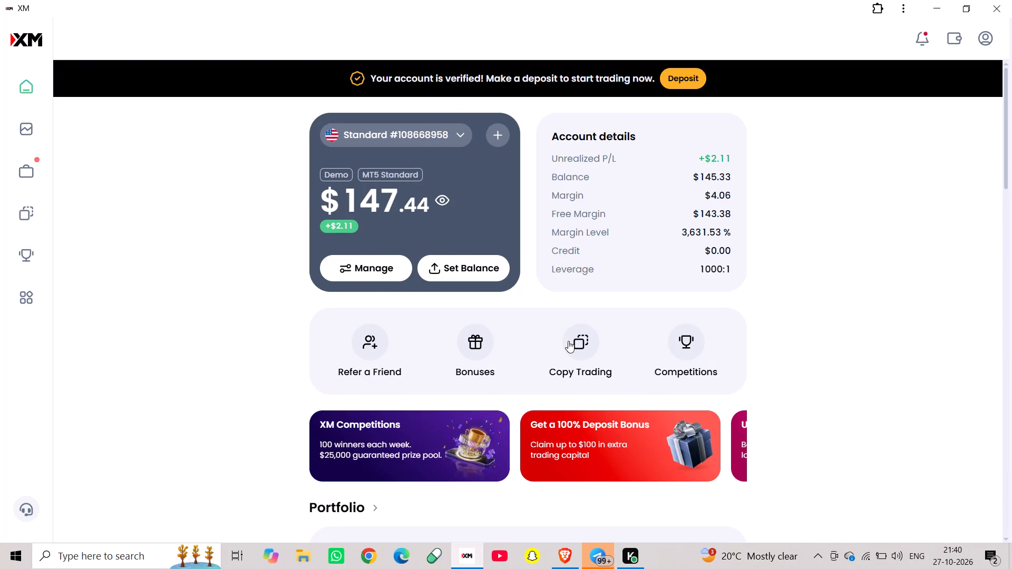
# Look over the trading account's home page: account details, portfolio, Traders Club status, top gainers and losers, top stories and promotional offers.
pyautogui.scroll(-4, 528, 344)
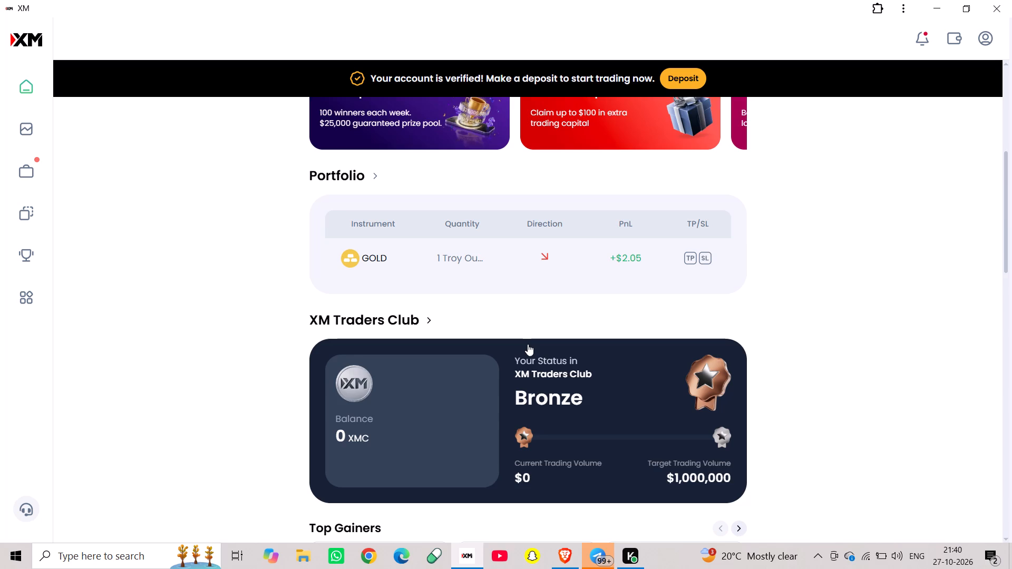
pyautogui.scroll(-10, 528, 344)
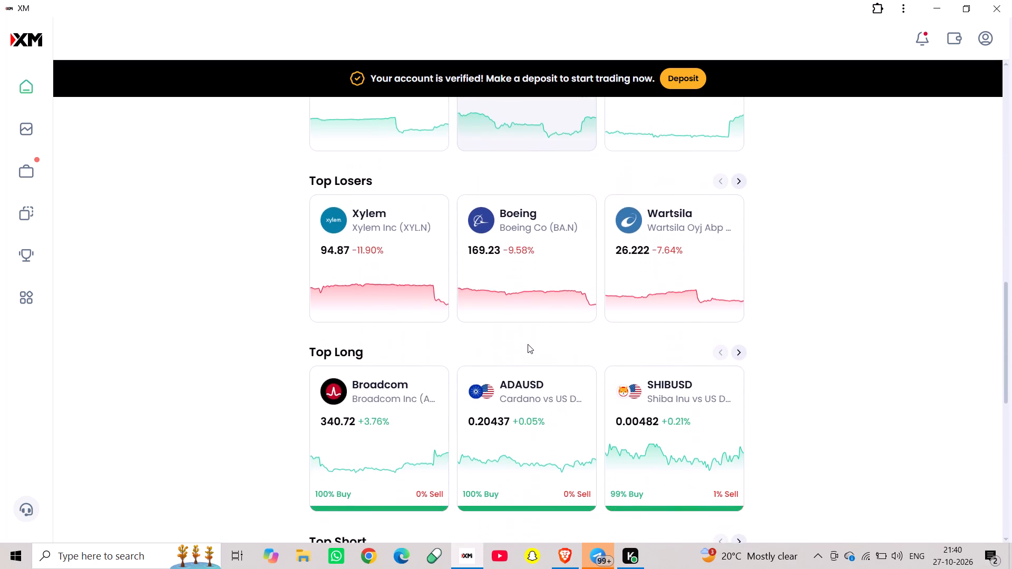
pyautogui.scroll(-11, 528, 344)
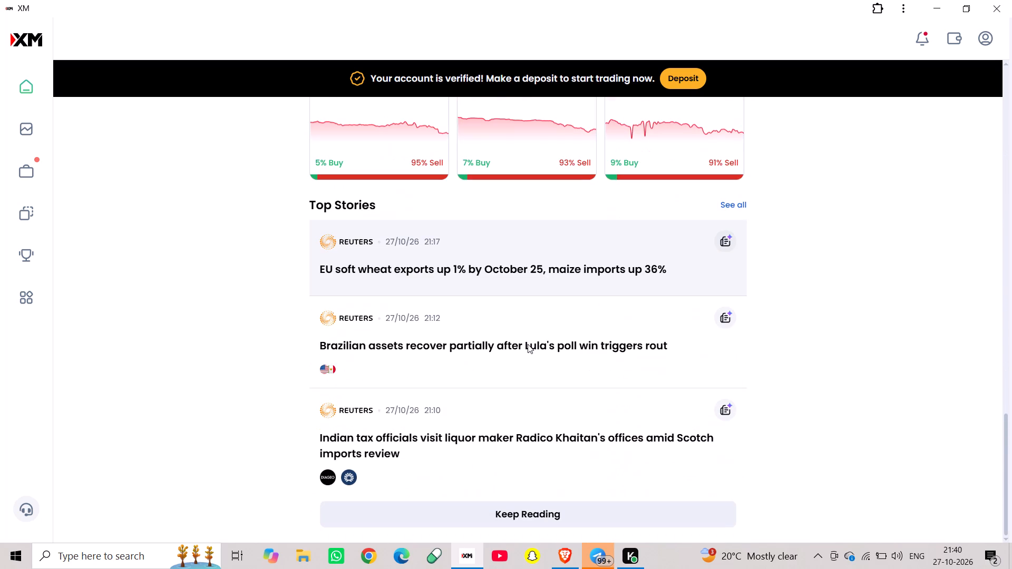
pyautogui.scroll(8, 528, 344)
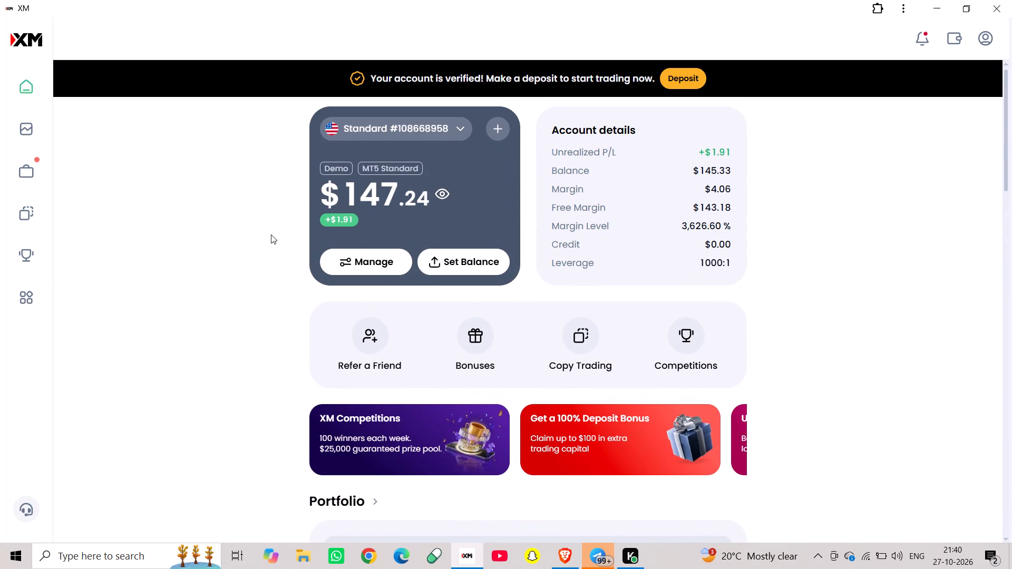
pyautogui.scroll(5, 271, 234)
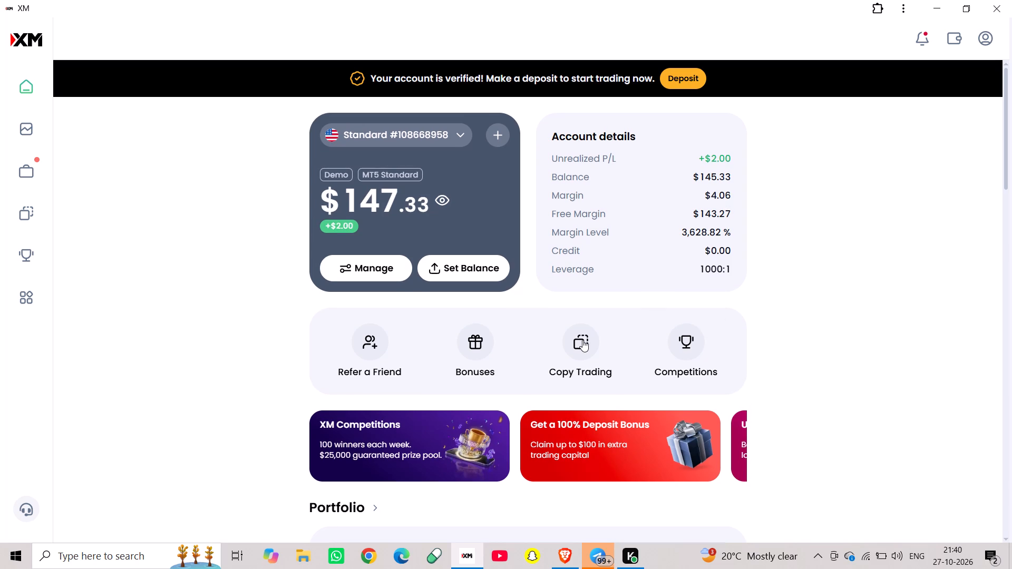
pyautogui.hscroll(-4, 644, 457)
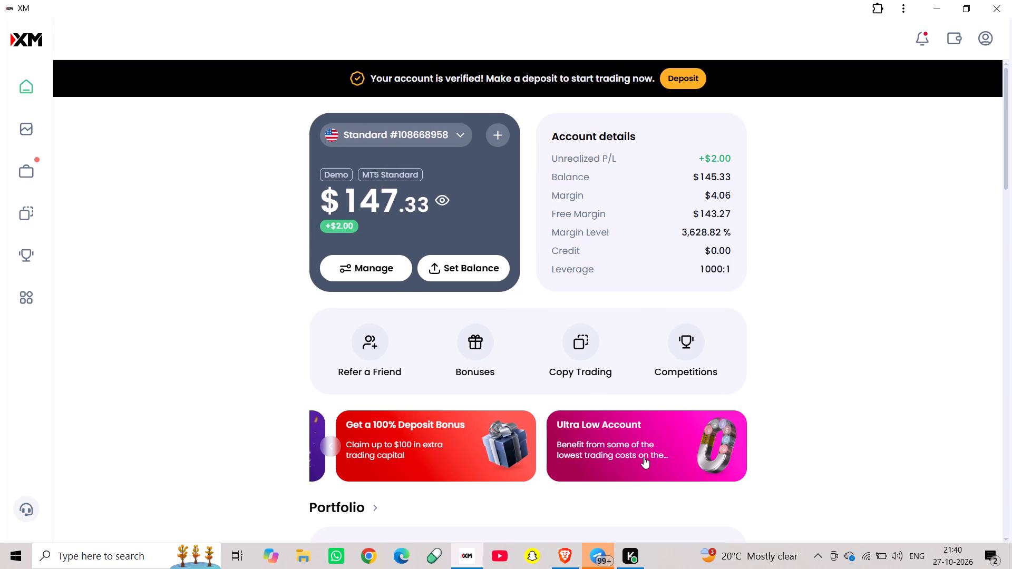
pyautogui.hscroll(-3, 644, 457)
pyautogui.hscroll(7, 644, 457)
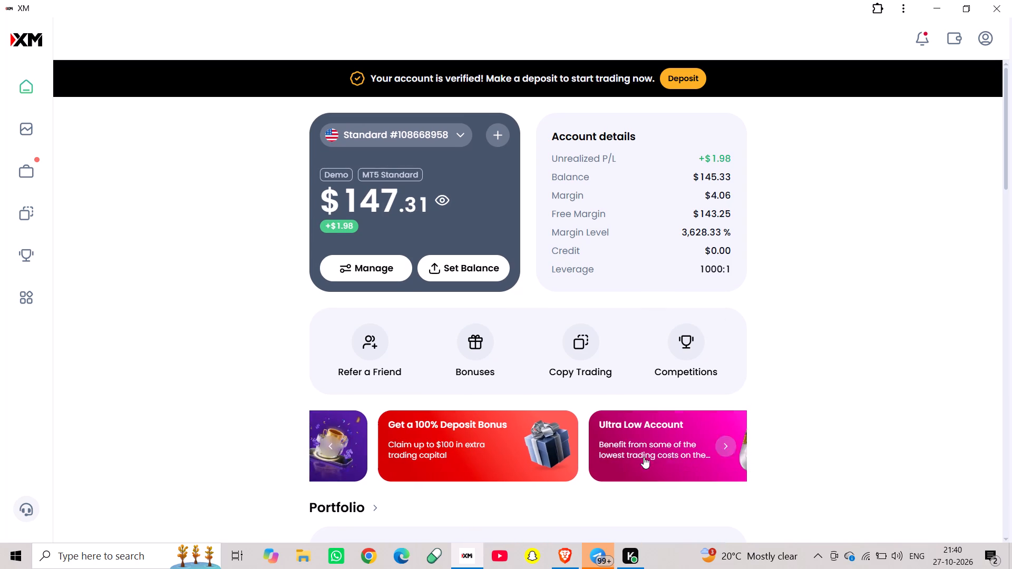
pyautogui.hscroll(1, 644, 457)
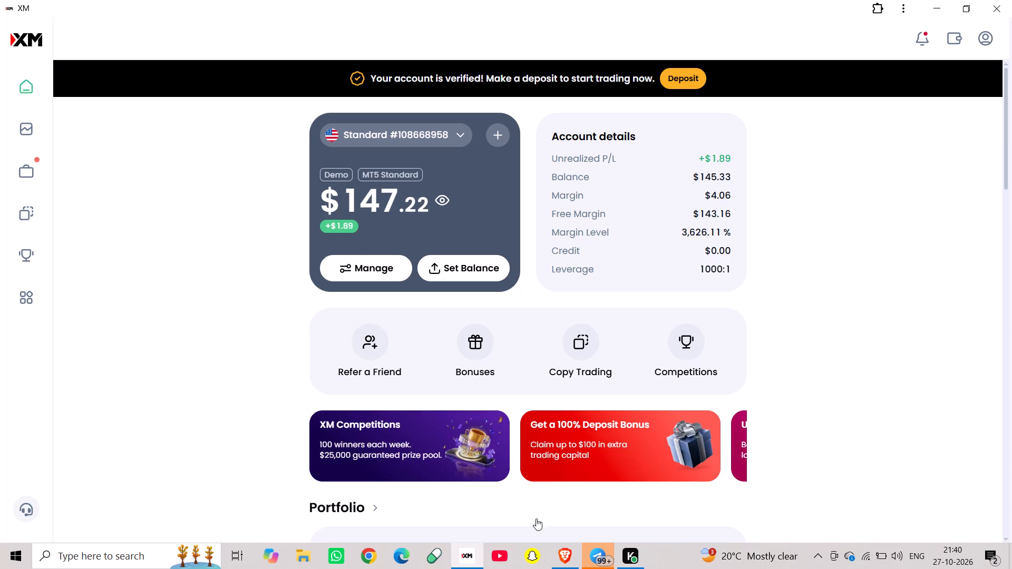
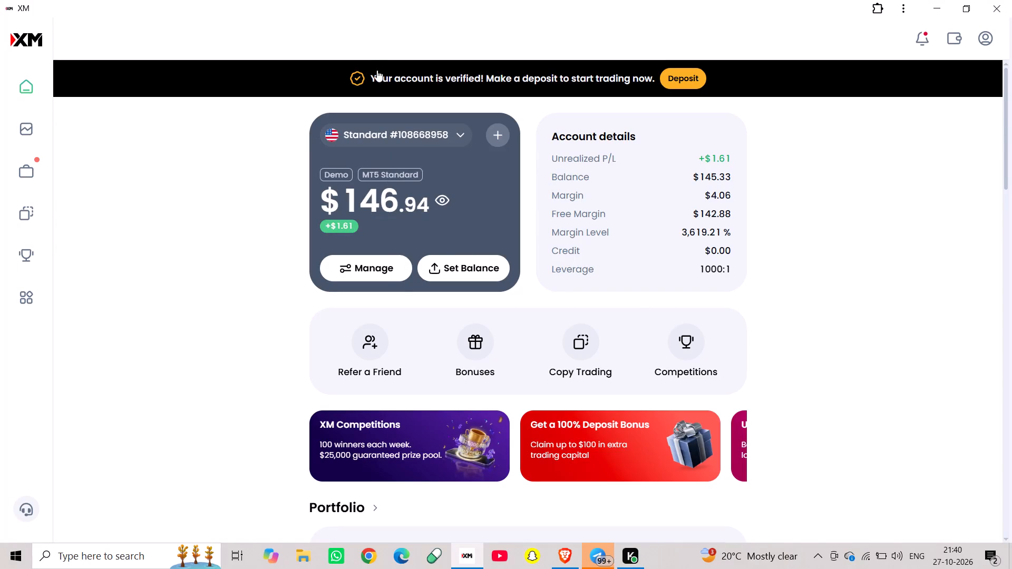
# Switch to Chrome with the Person 1 profile and open the Bitcoin BTCUSD page from TradingView's market summary.
pyautogui.click(362, 550)
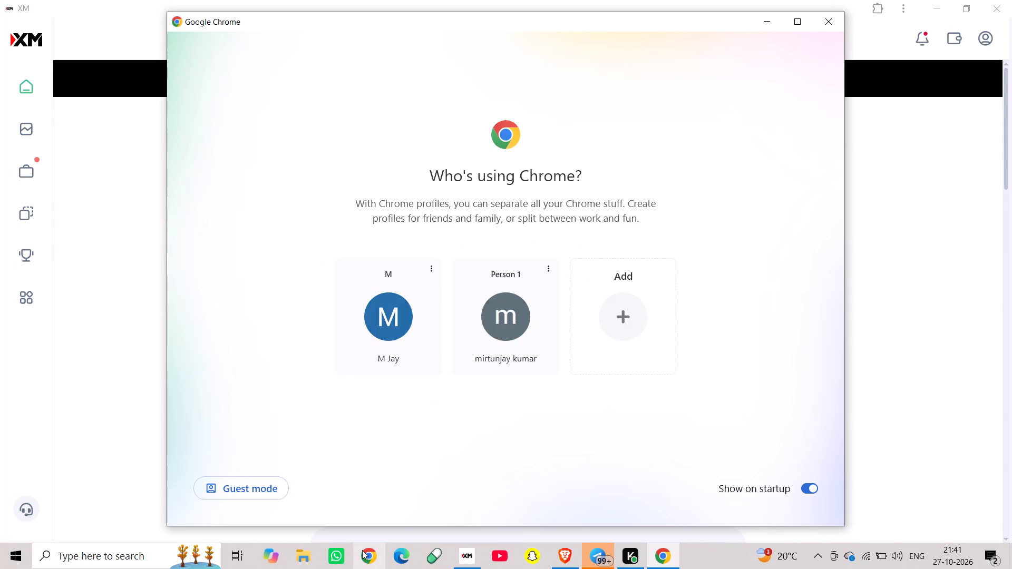
pyautogui.click(499, 321)
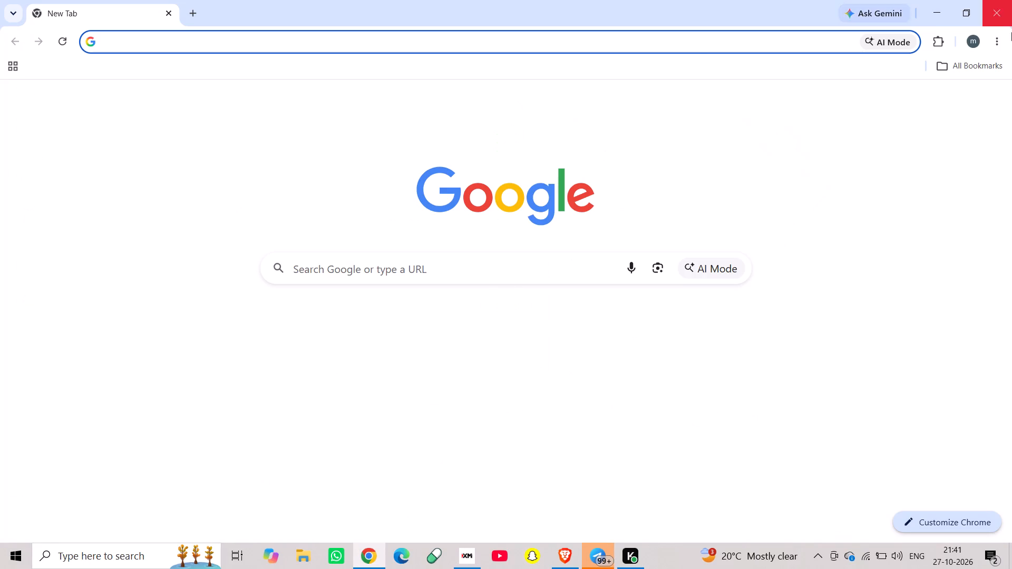
pyautogui.click(766, 322)
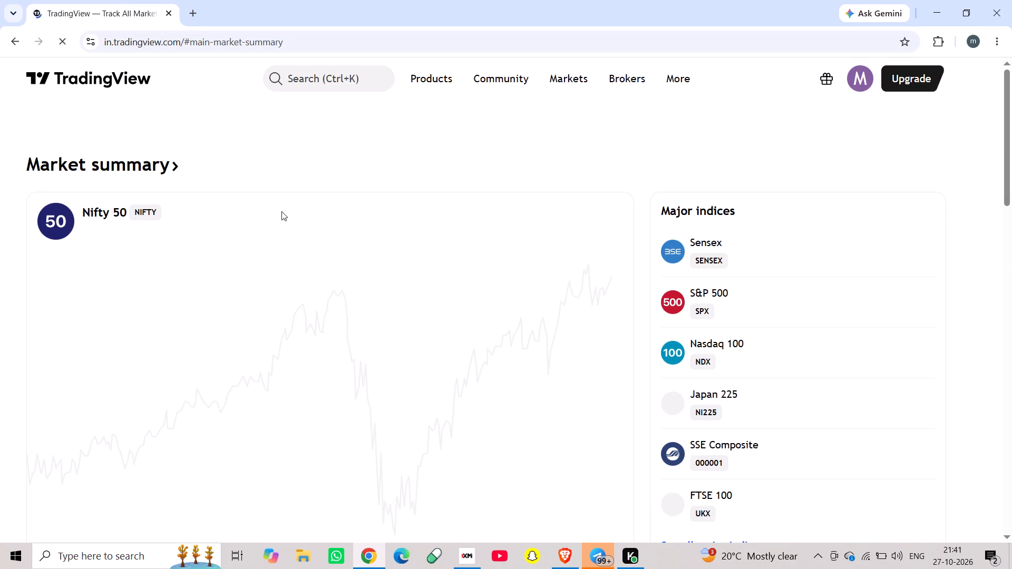
pyautogui.scroll(-3, 284, 356)
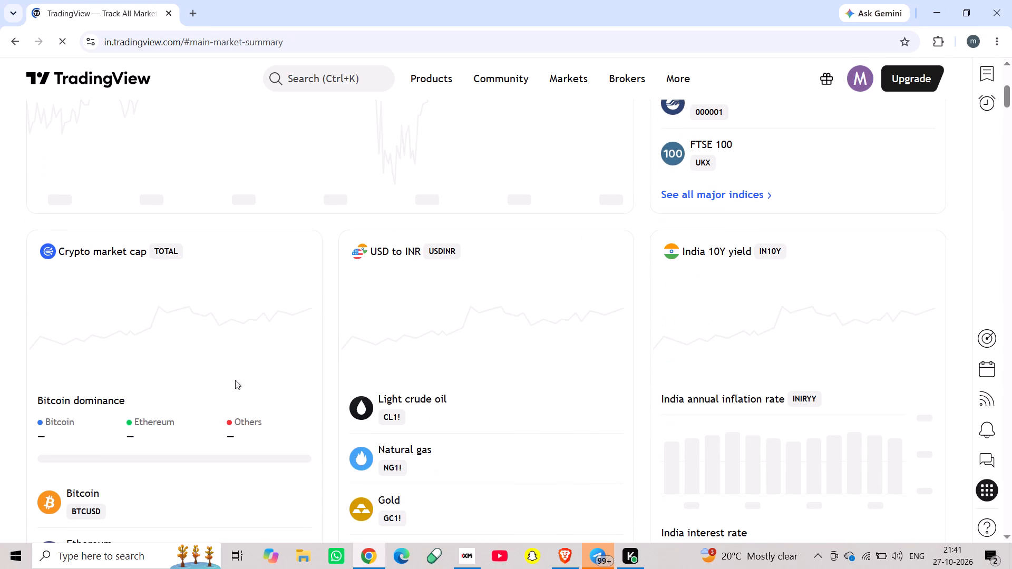
pyautogui.scroll(-3, 154, 430)
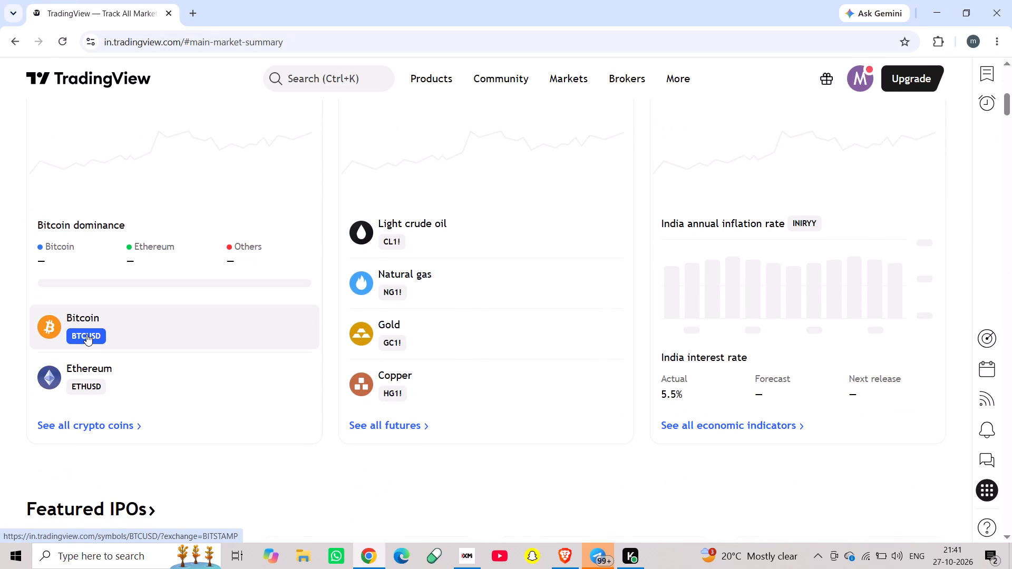
pyautogui.click(86, 334)
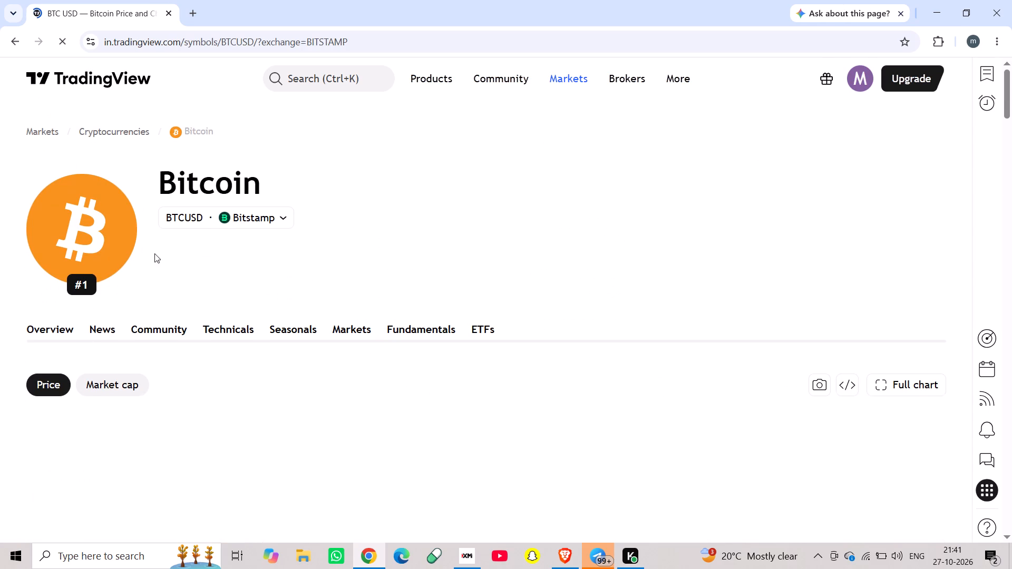
# Change the BTCUSD price source to CRYPTO and open its full chart.
pyautogui.click(278, 218)
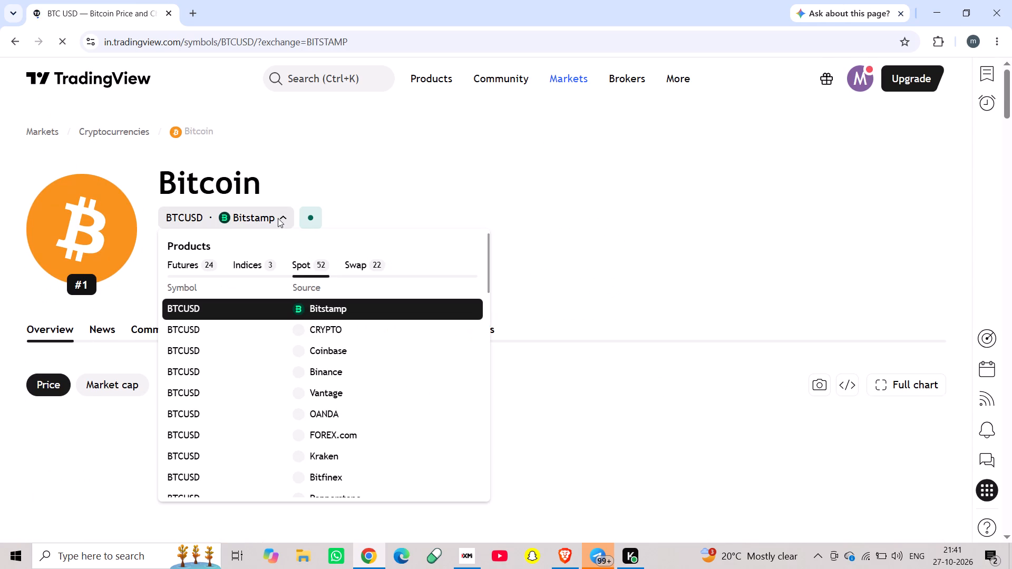
pyautogui.click(312, 326)
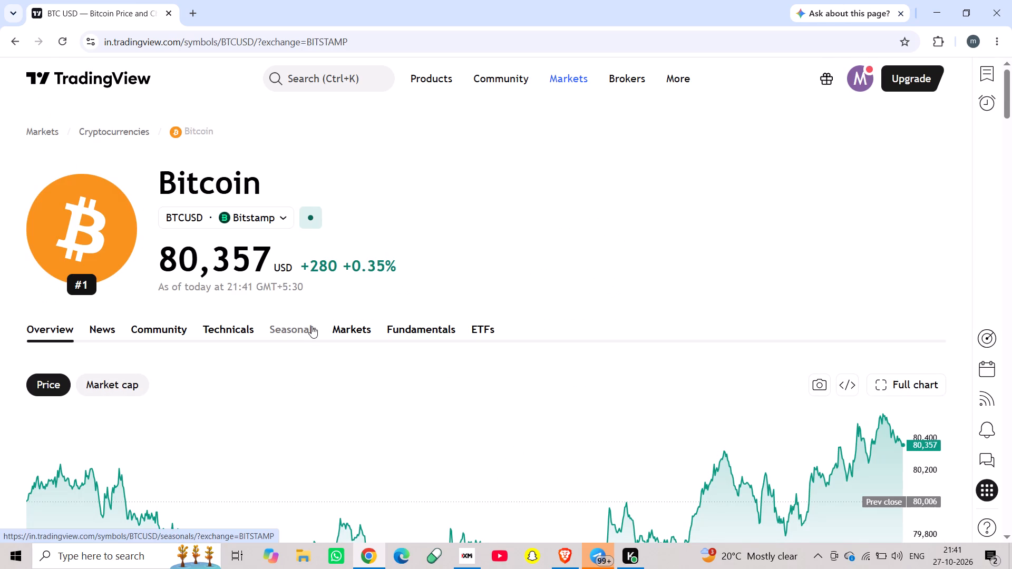
pyautogui.scroll(-1, 312, 326)
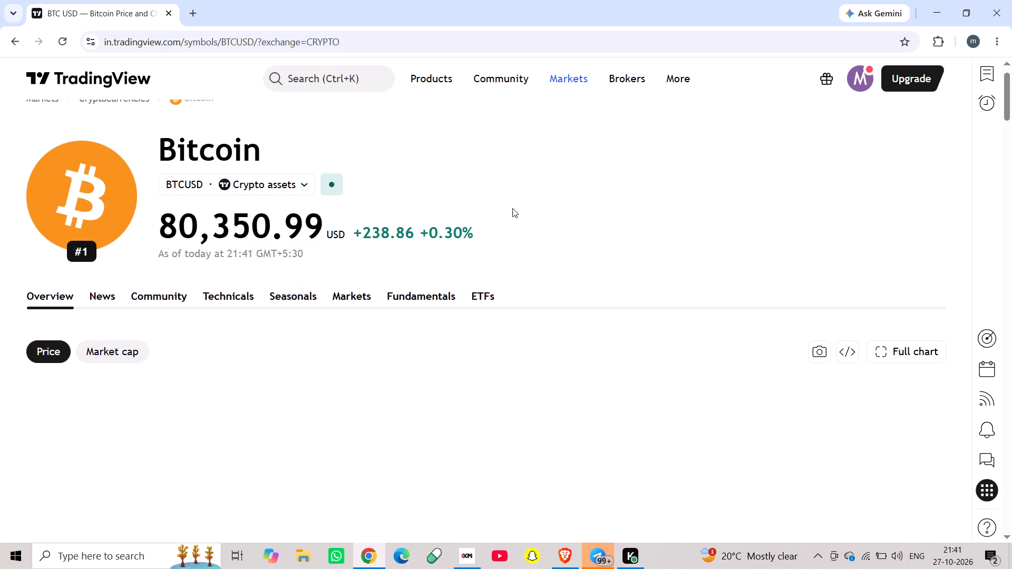
pyautogui.click(914, 351)
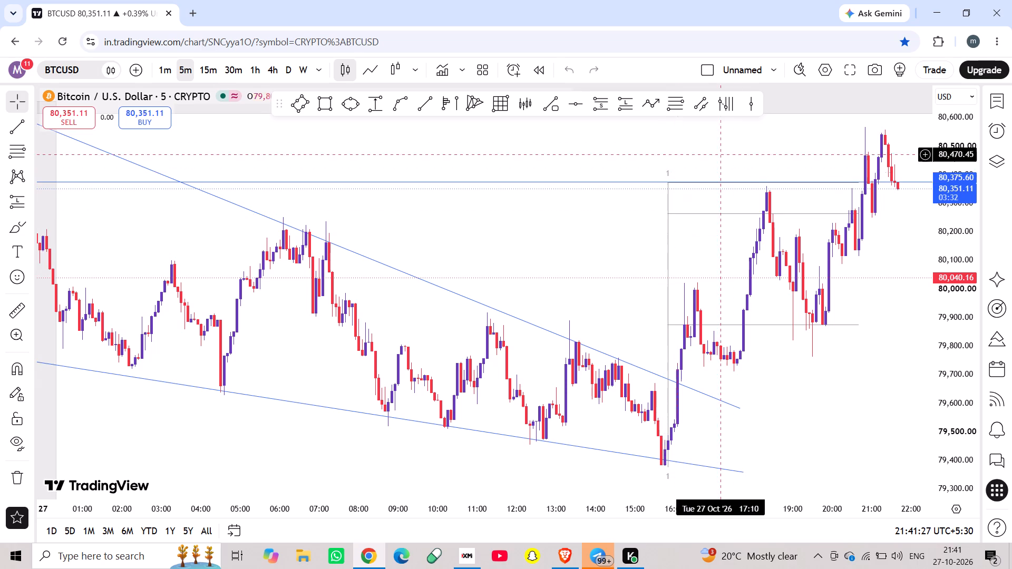
# Delete the grey level drawing that ends at 20:40 on the 5-minute BTCUSD chart.
pyautogui.moveTo(742, 146); pyautogui.dragTo(532, 331)
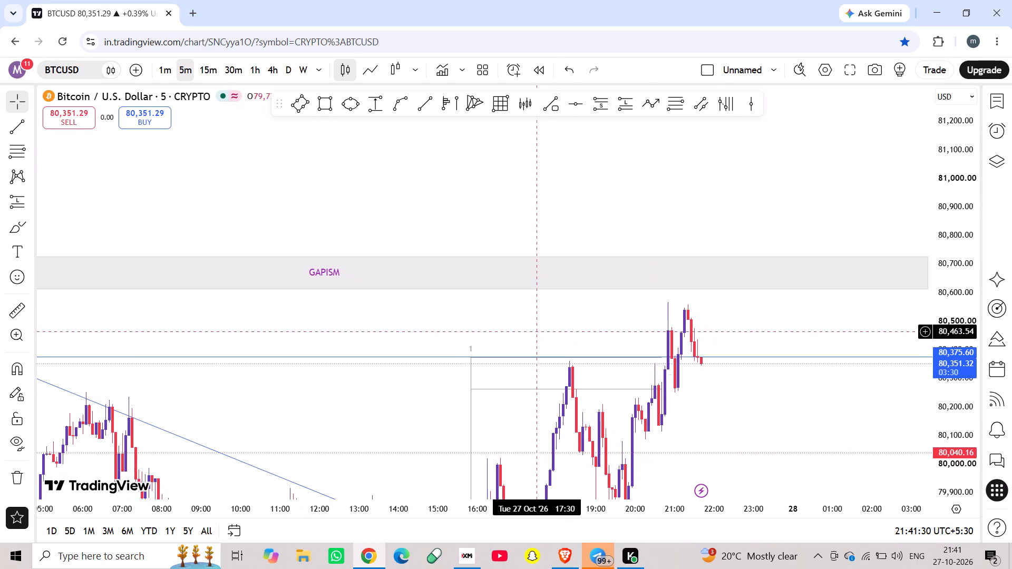
pyautogui.click(471, 369)
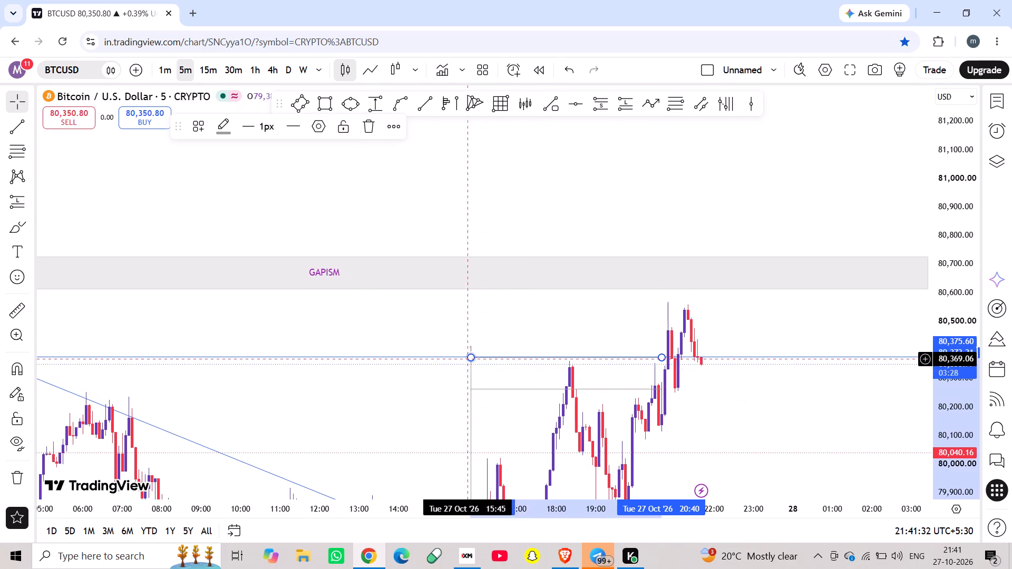
pyautogui.click(365, 127)
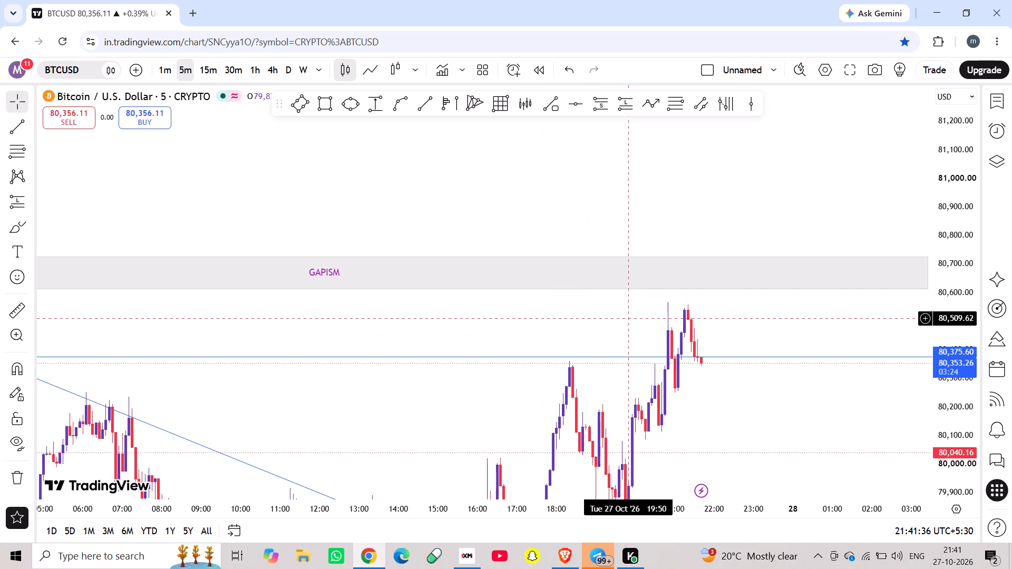
# Check the latest news update marked under the current BTCUSD candle.
pyautogui.click(702, 491)
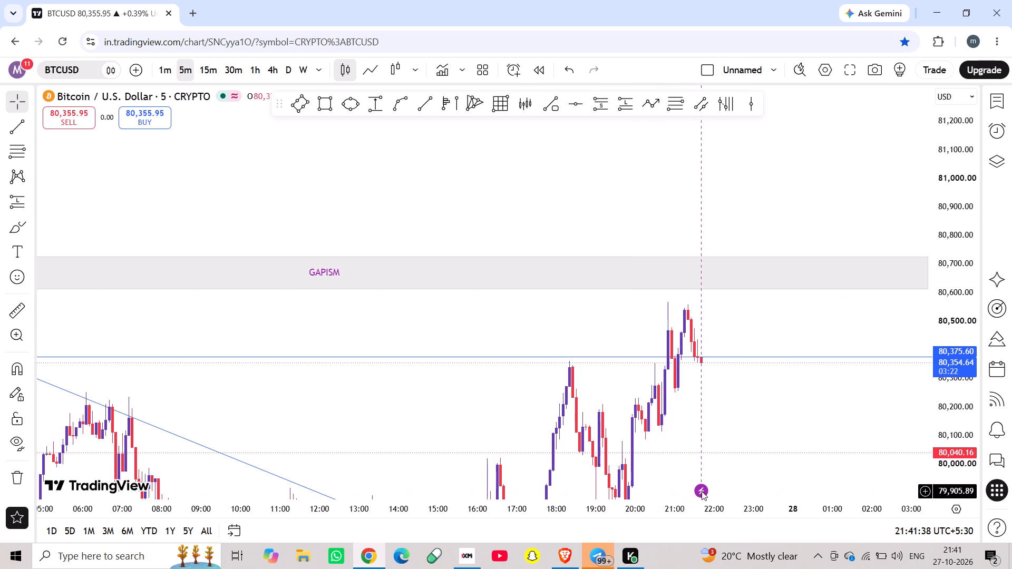
pyautogui.click(702, 491)
pyautogui.click(702, 491)
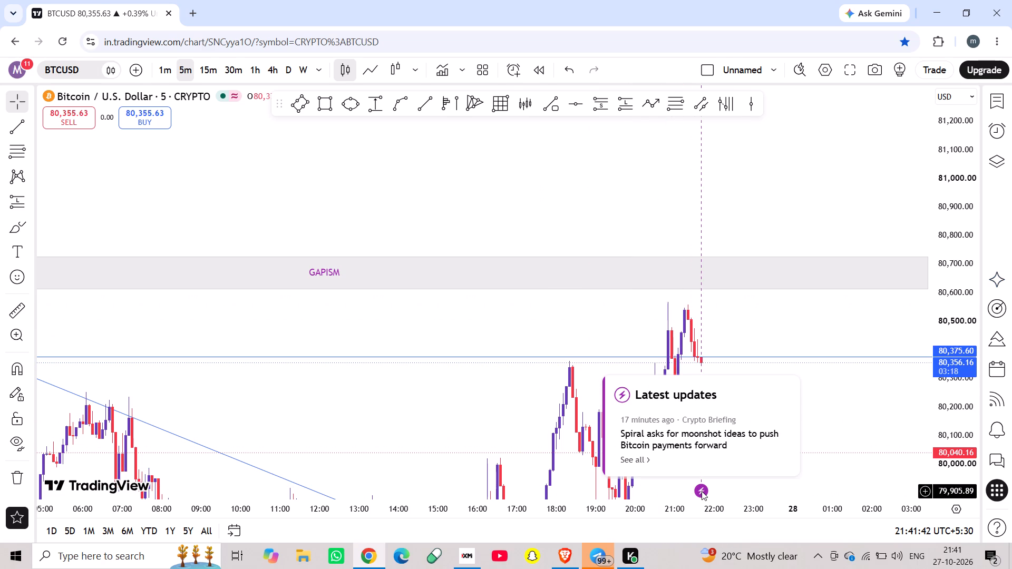
pyautogui.click(702, 491)
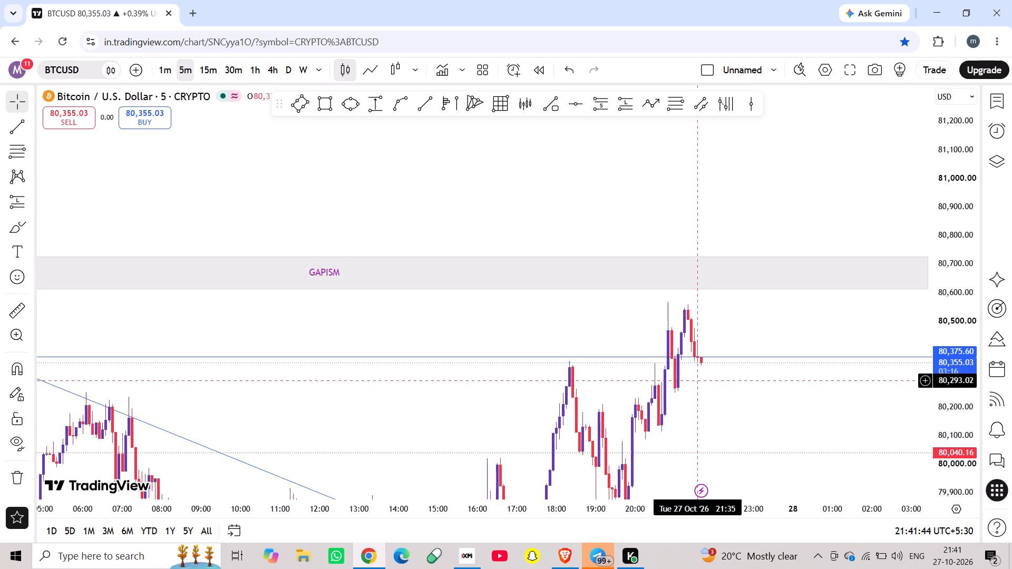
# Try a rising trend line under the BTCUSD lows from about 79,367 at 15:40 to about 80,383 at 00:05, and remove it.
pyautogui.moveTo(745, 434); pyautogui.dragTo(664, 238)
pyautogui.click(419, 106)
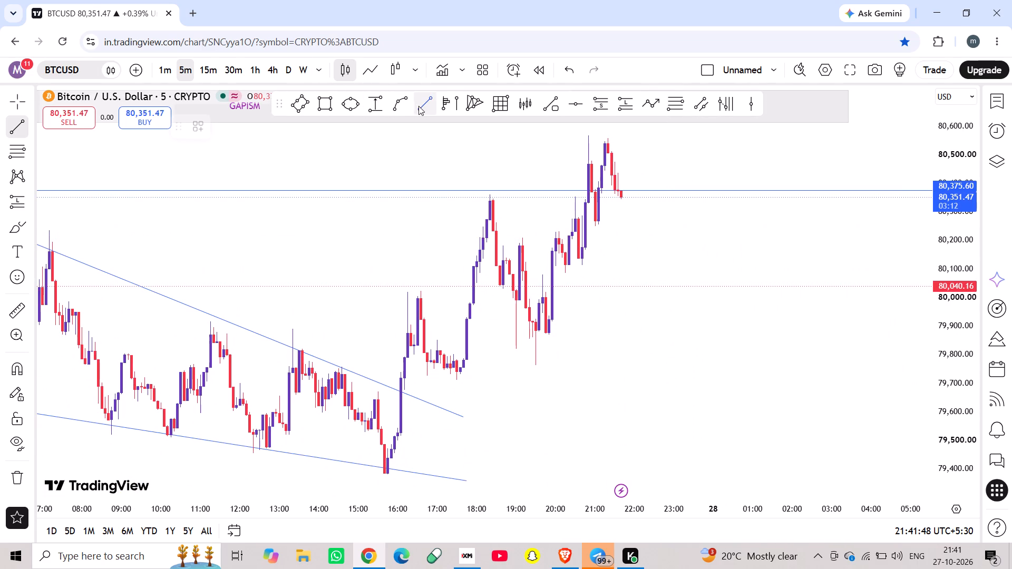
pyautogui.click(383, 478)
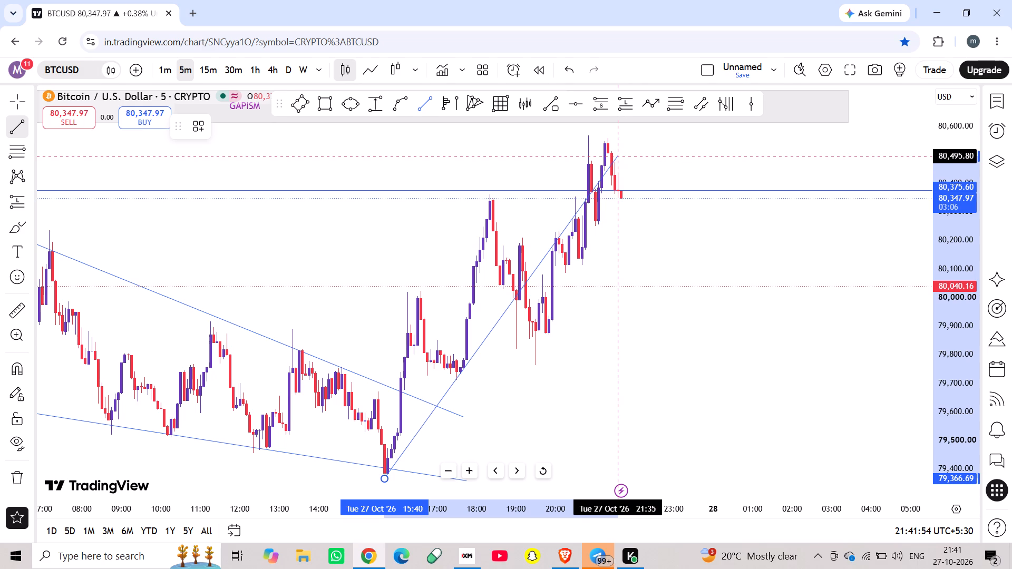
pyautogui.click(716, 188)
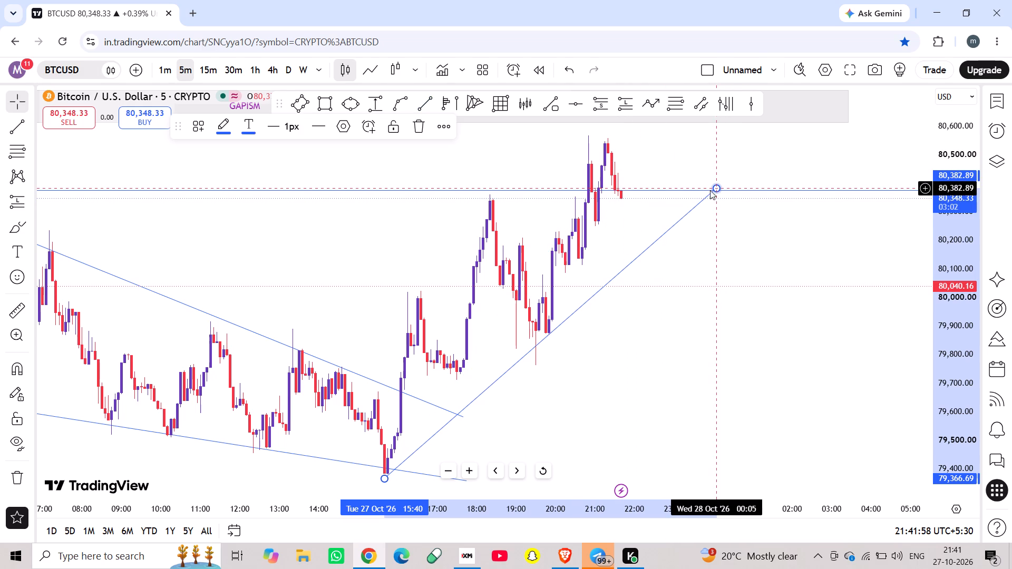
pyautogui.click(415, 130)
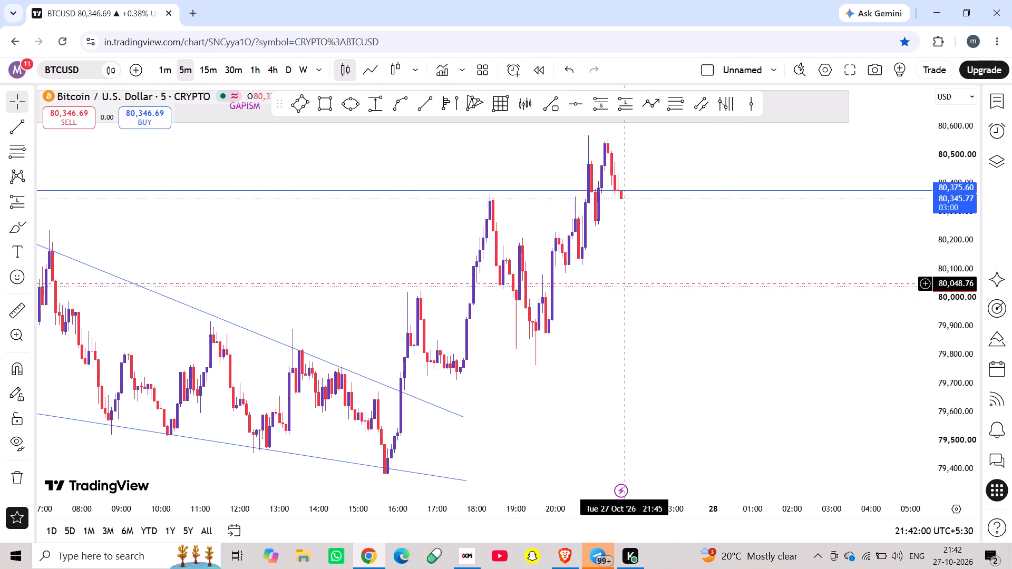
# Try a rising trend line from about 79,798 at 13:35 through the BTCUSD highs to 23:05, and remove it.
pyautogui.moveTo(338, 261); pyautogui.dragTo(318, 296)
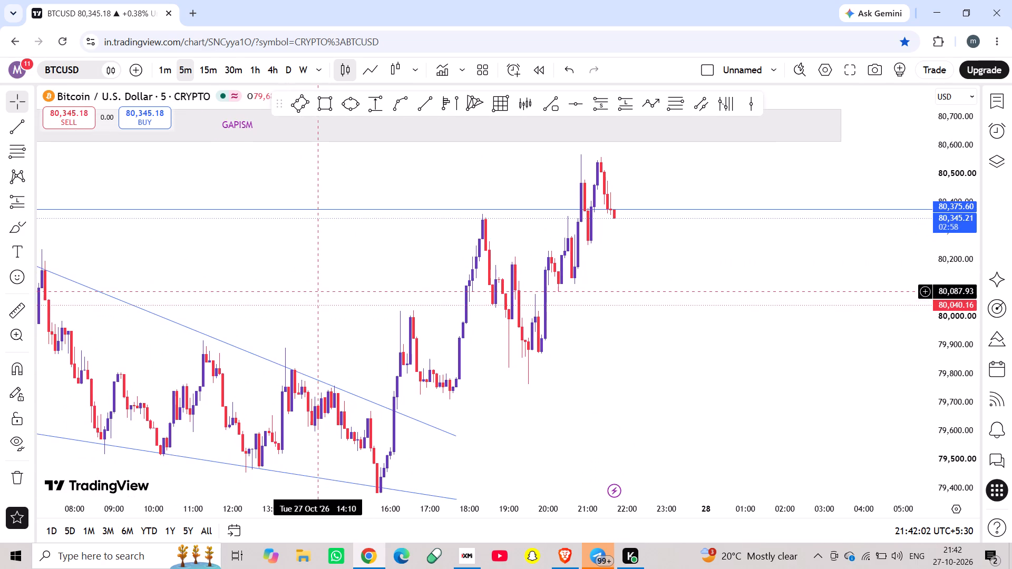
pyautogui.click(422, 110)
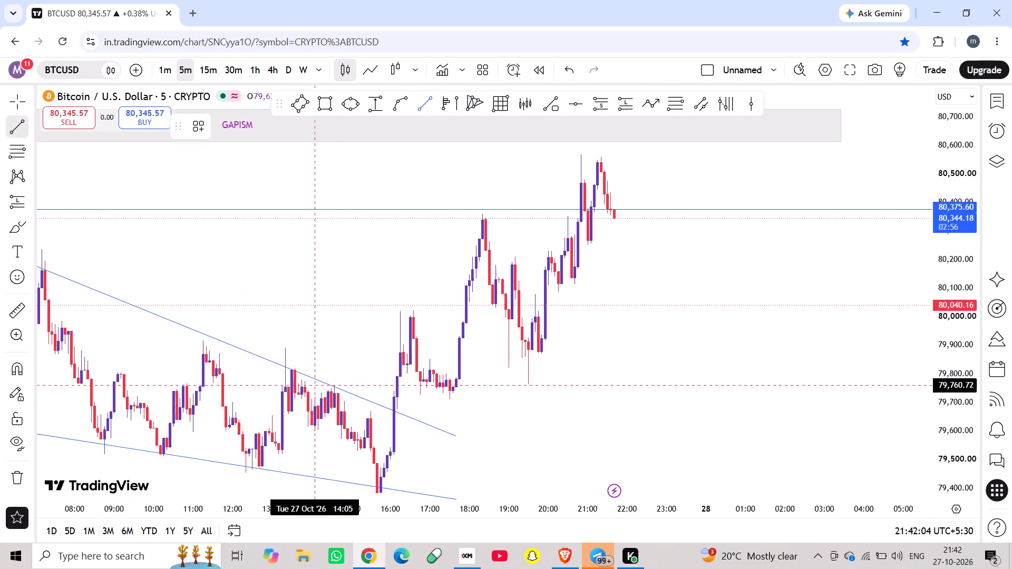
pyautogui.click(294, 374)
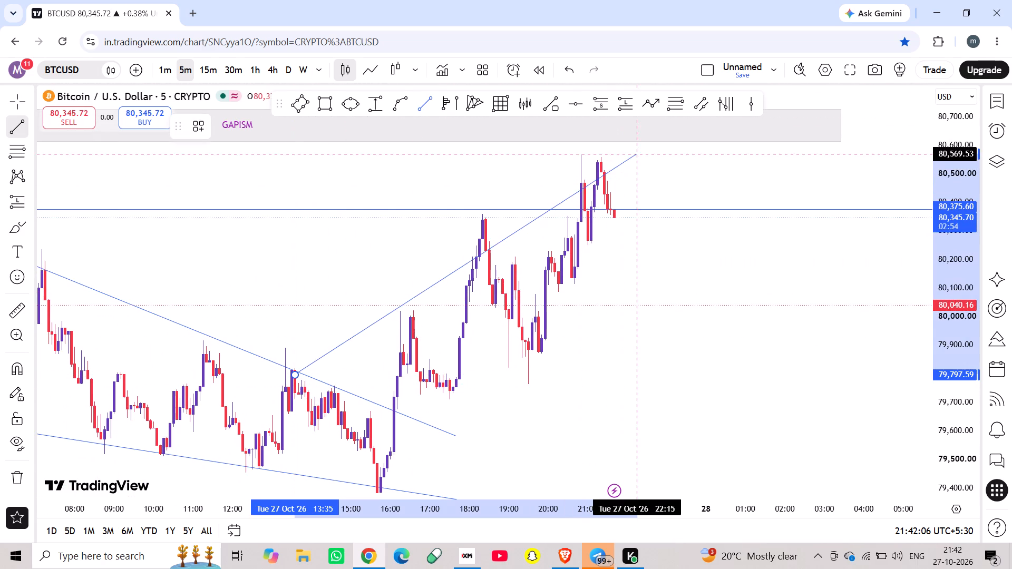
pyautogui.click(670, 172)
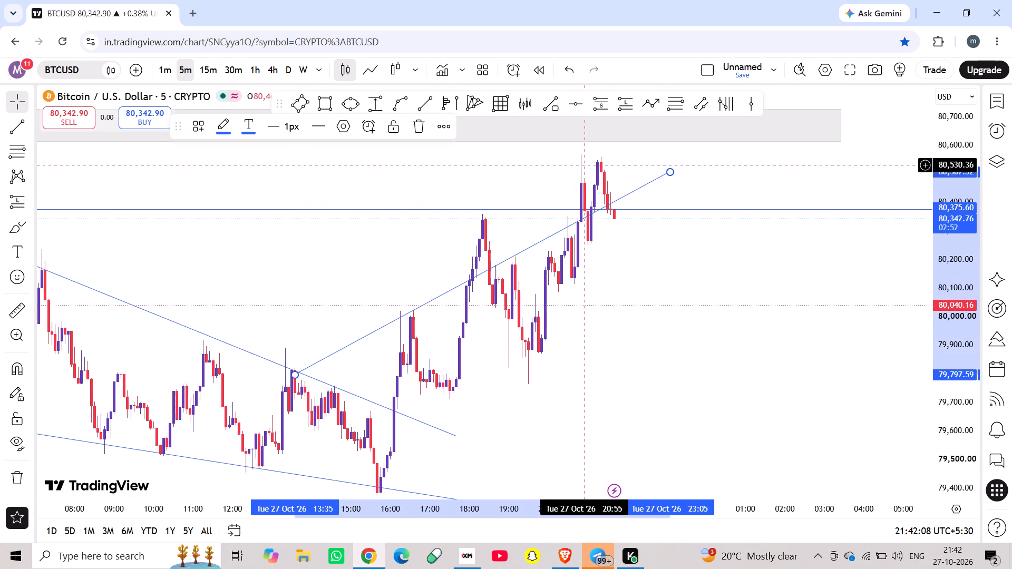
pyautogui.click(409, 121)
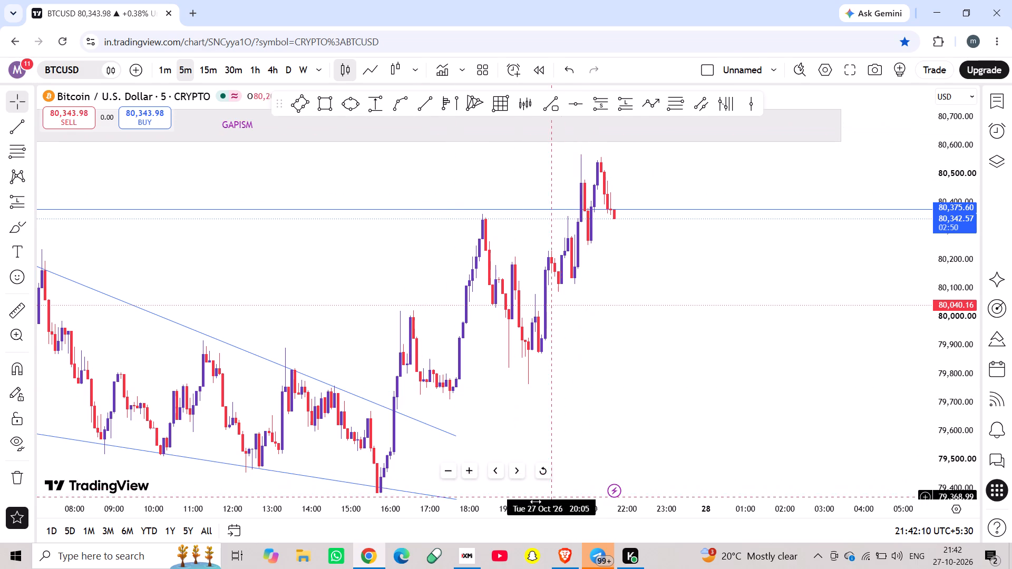
# Switch to the XM app, open its trading page with the EURUSD chart, and close the app window.
pyautogui.click(465, 558)
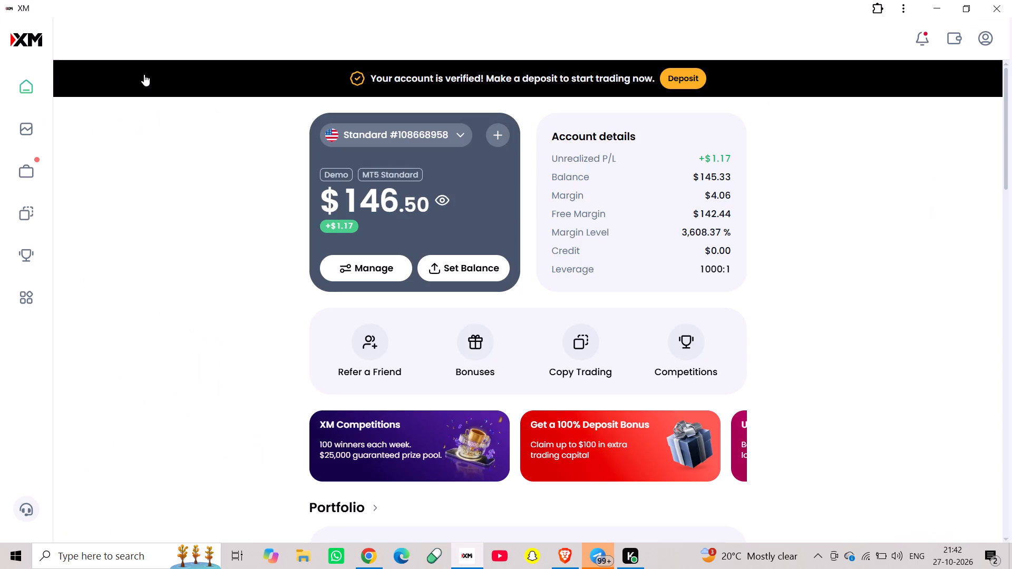
pyautogui.click(16, 131)
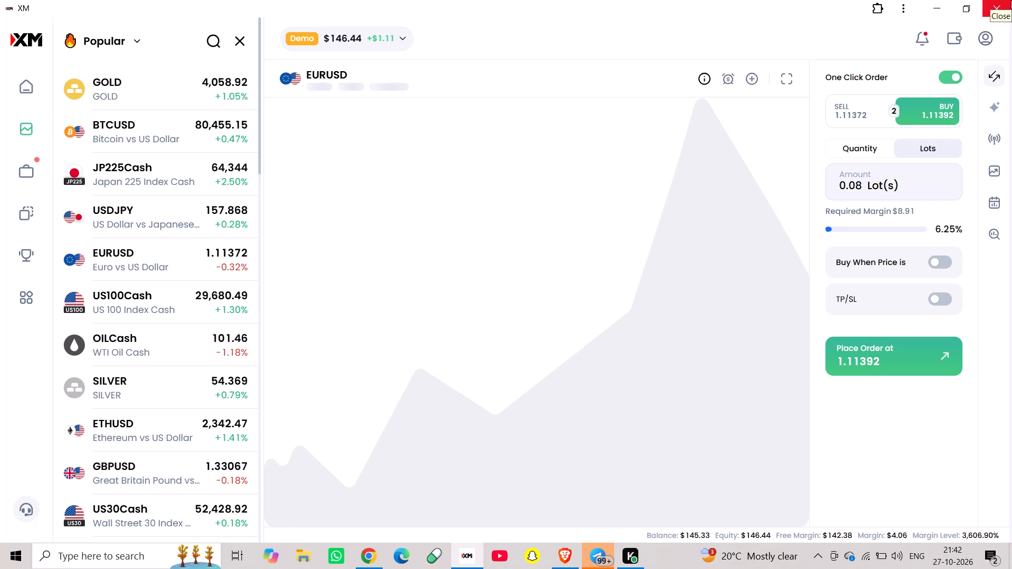
pyautogui.click(1010, 2)
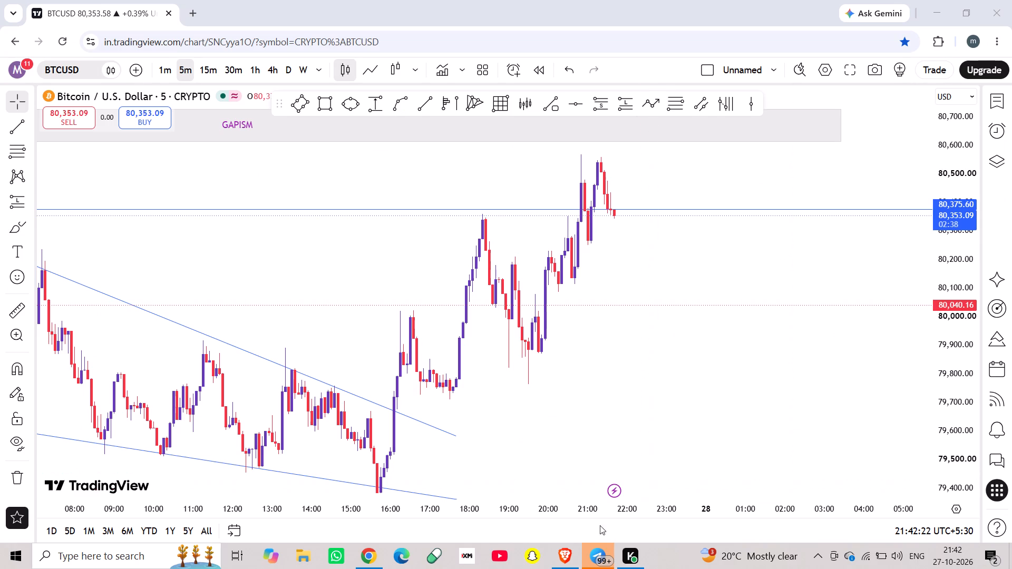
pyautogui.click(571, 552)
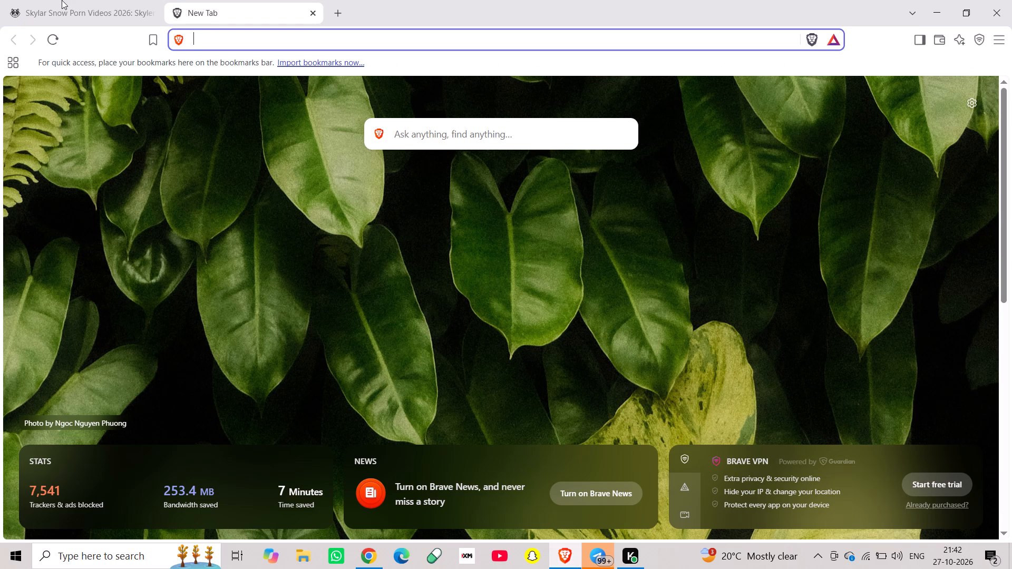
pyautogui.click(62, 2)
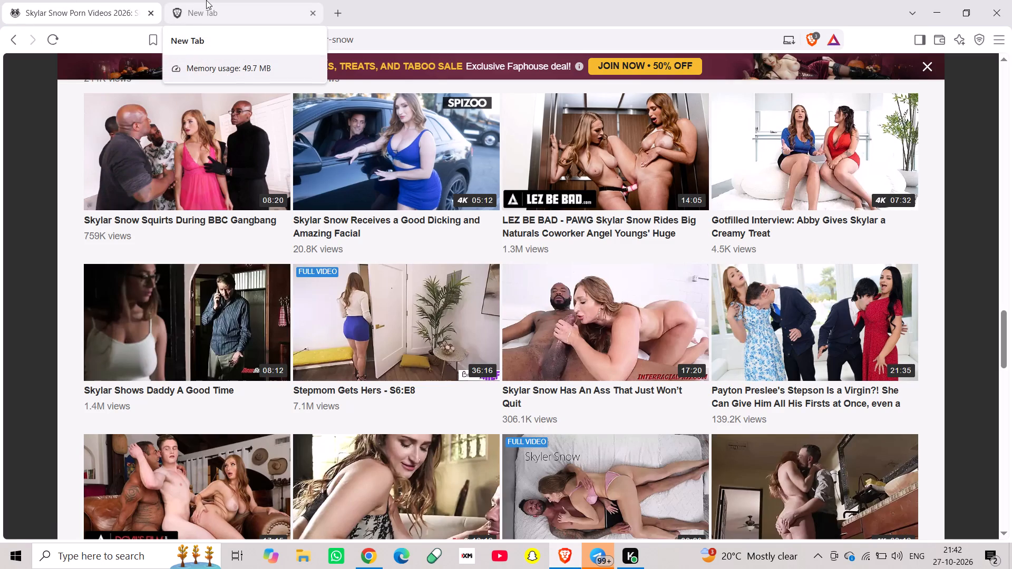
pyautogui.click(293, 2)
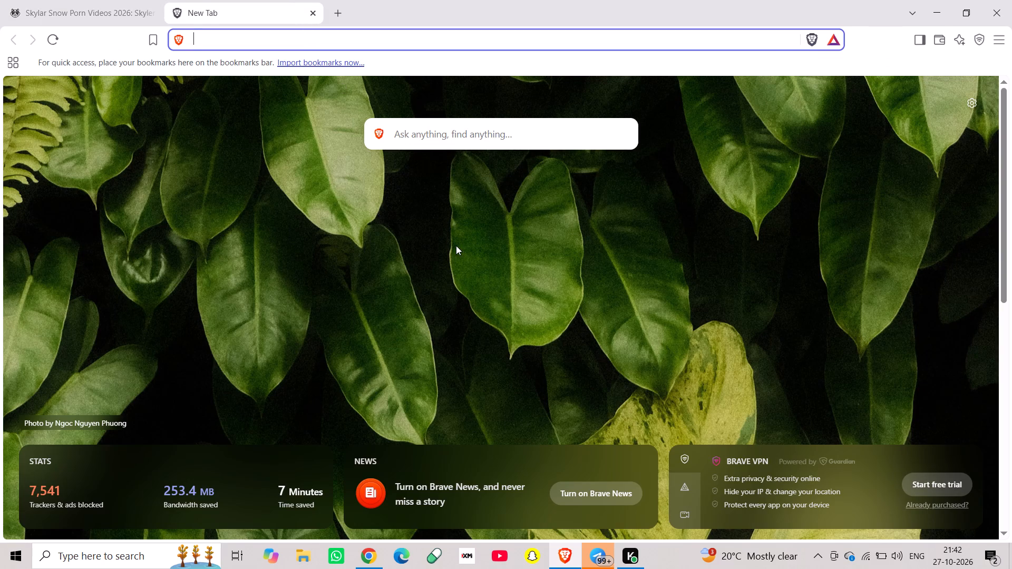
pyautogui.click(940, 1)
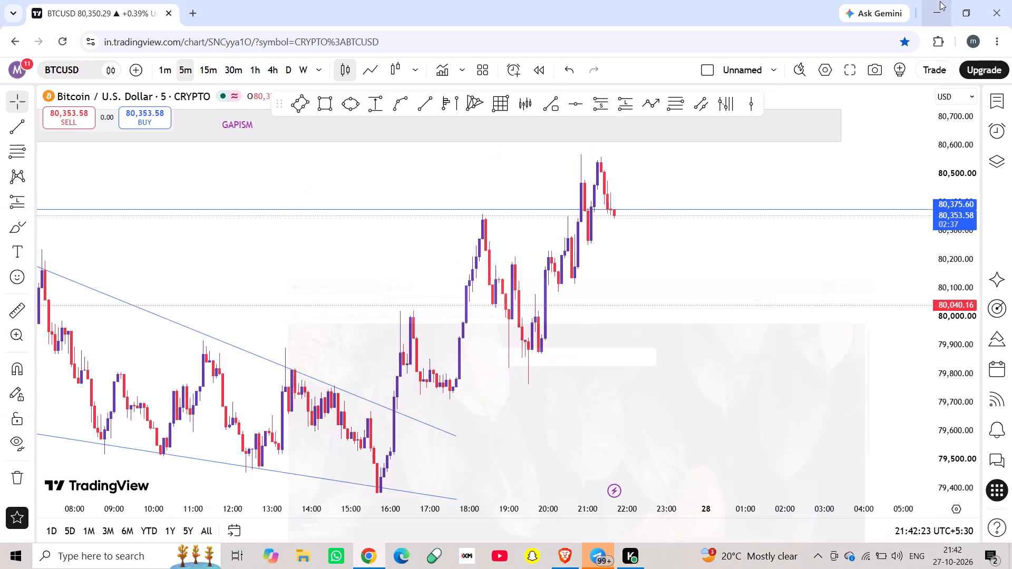
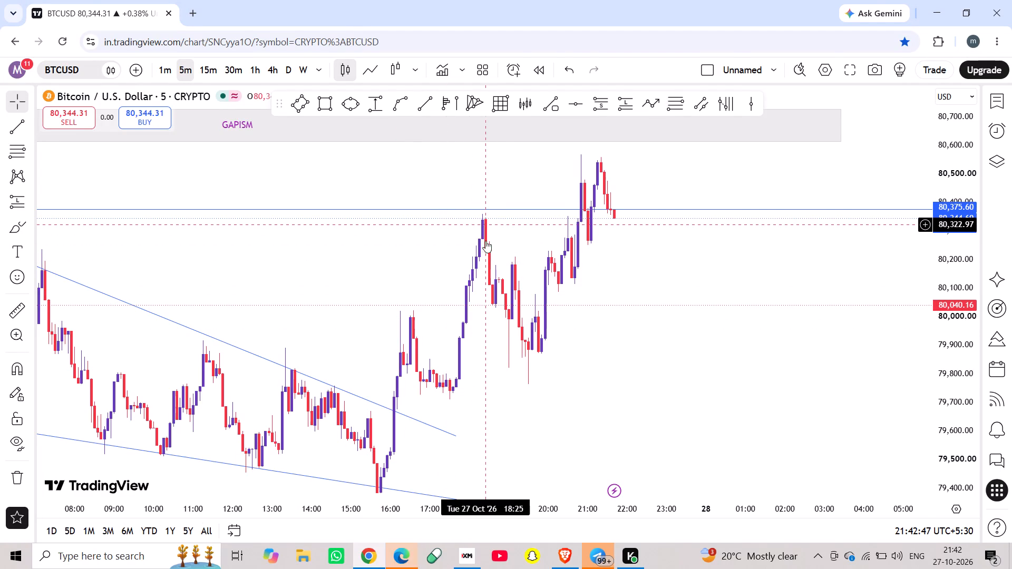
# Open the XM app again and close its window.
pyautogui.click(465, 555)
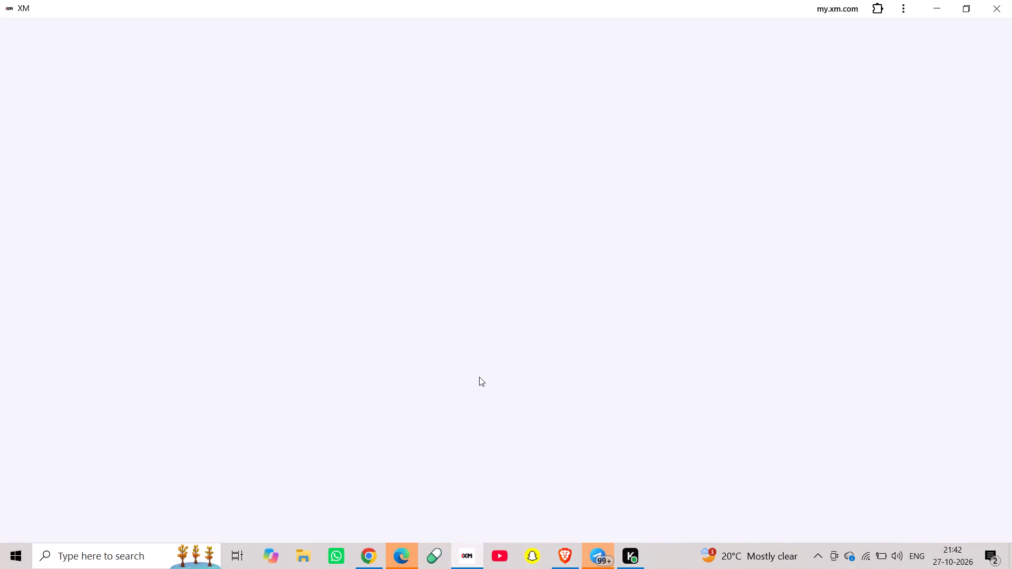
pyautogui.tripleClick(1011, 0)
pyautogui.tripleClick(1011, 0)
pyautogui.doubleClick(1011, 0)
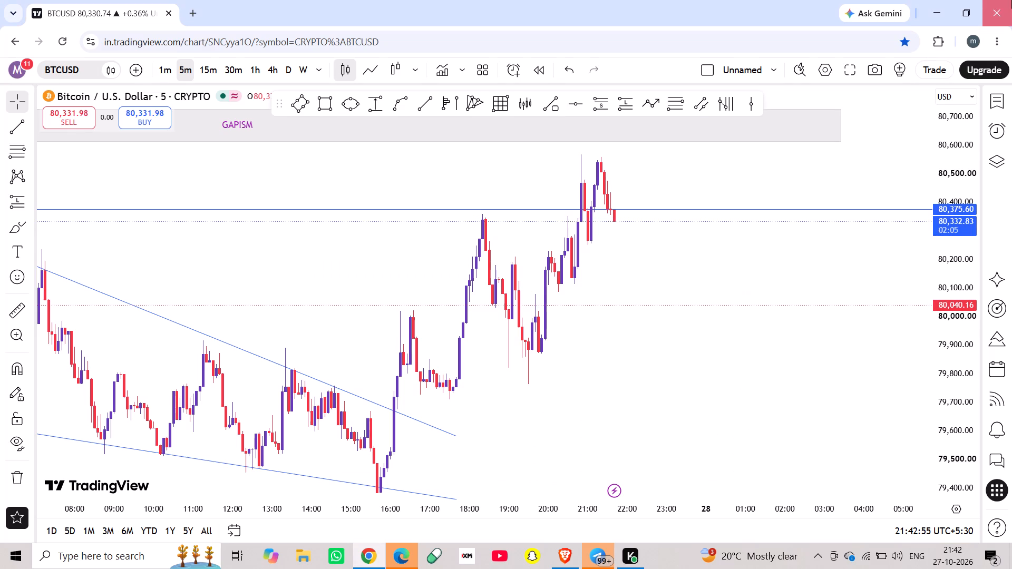
# Close the browser window with the BTCUSD chart.
pyautogui.click(1011, 0)
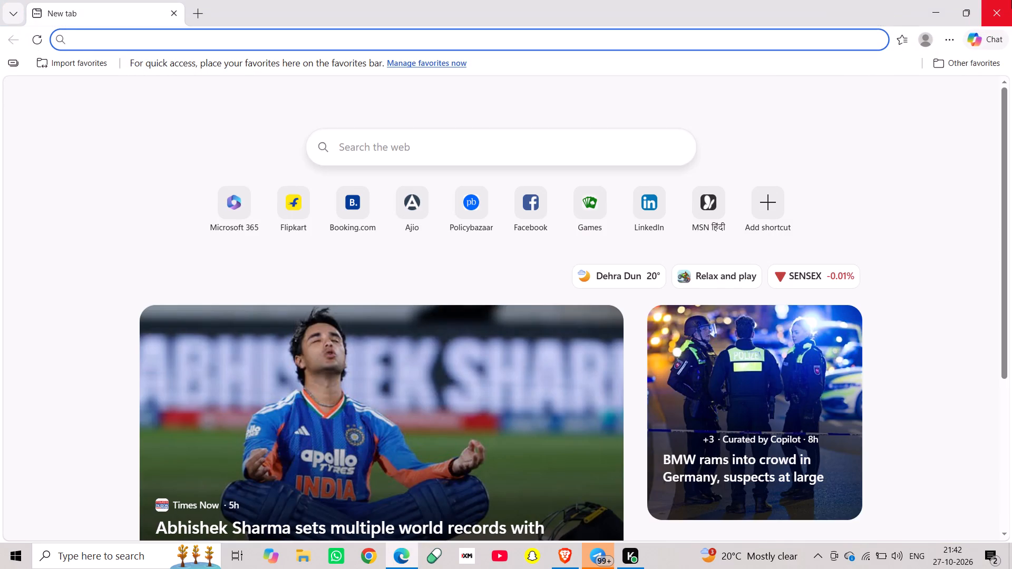
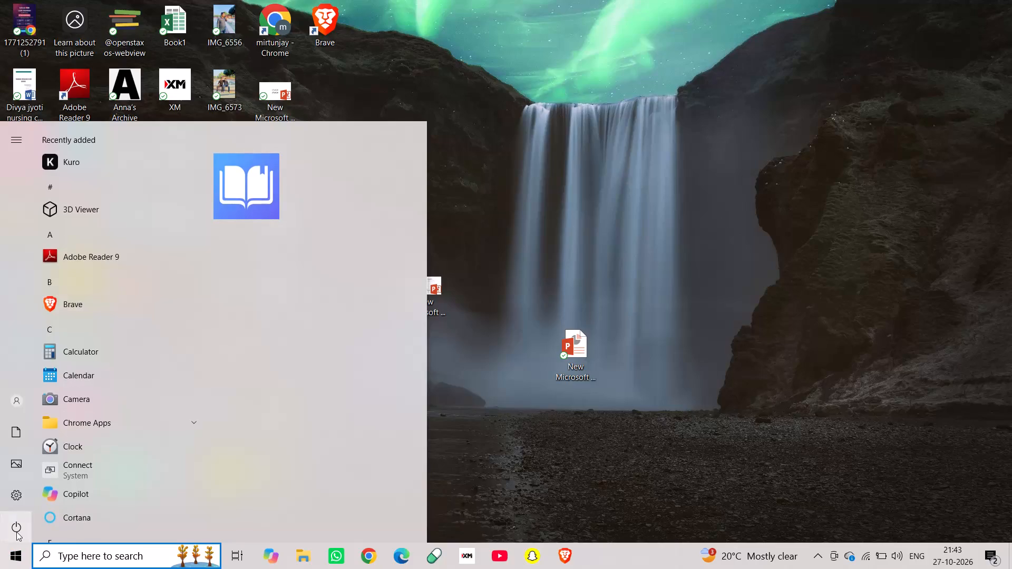
# Open the Windows power options.
pyautogui.click(17, 543)
pyautogui.click(12, 525)
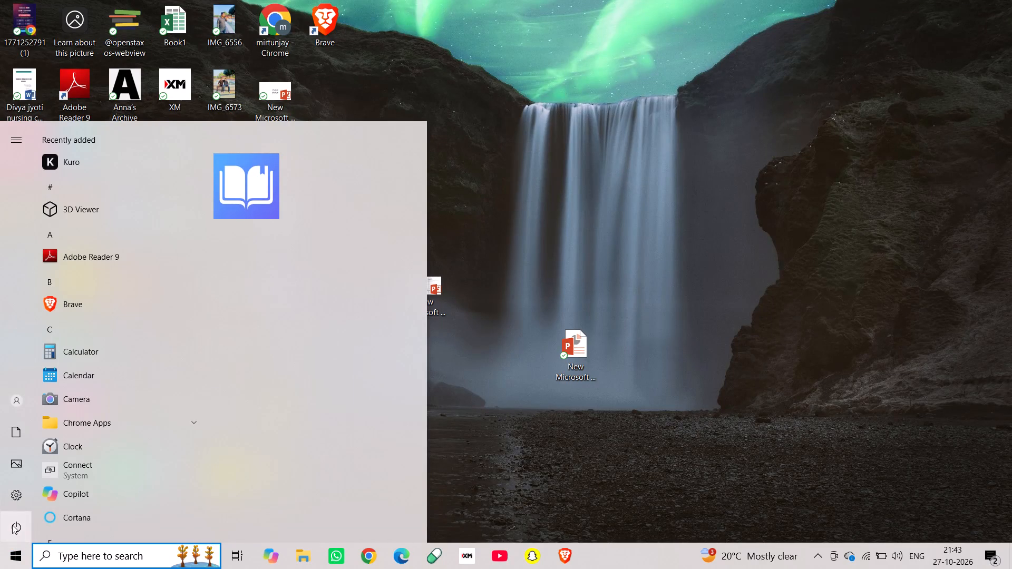